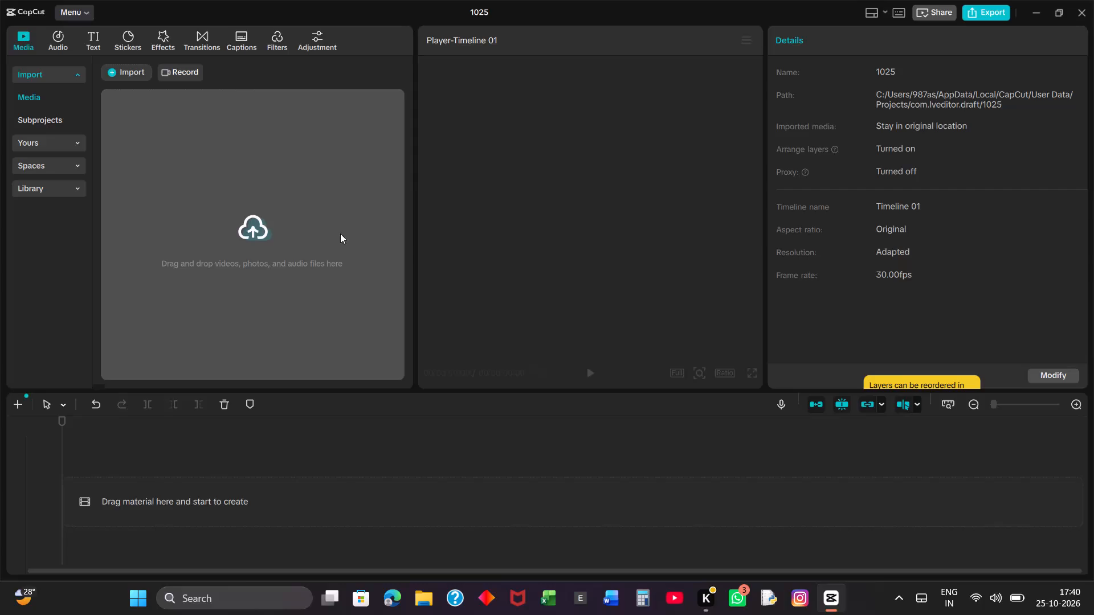
Import the video "WhatsApp Video 2025-08-09 at 23.04.41_d873548d.mp4" from the Downloads folder into the project media.
left_click(277, 225)
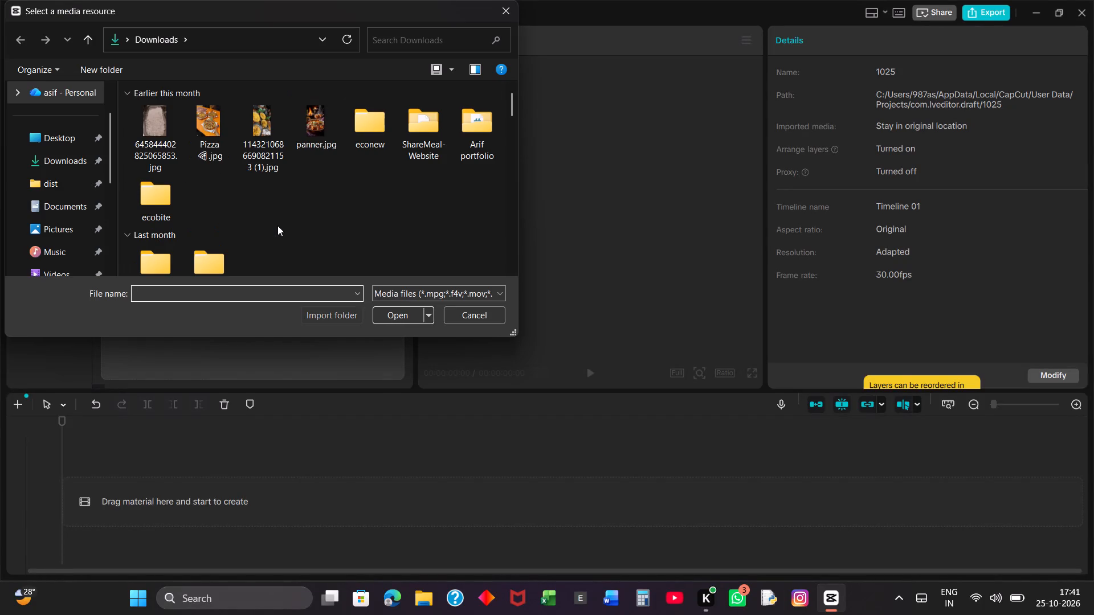
scroll(349, 231, "down", 2)
scroll(349, 231, "up", 1)
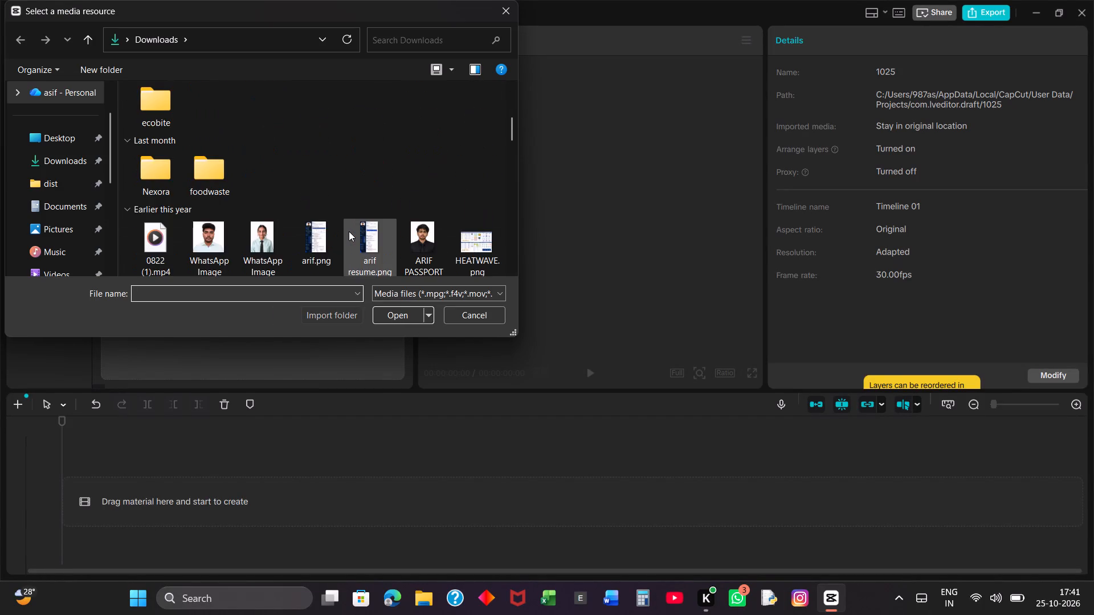
scroll(349, 231, "down", 2)
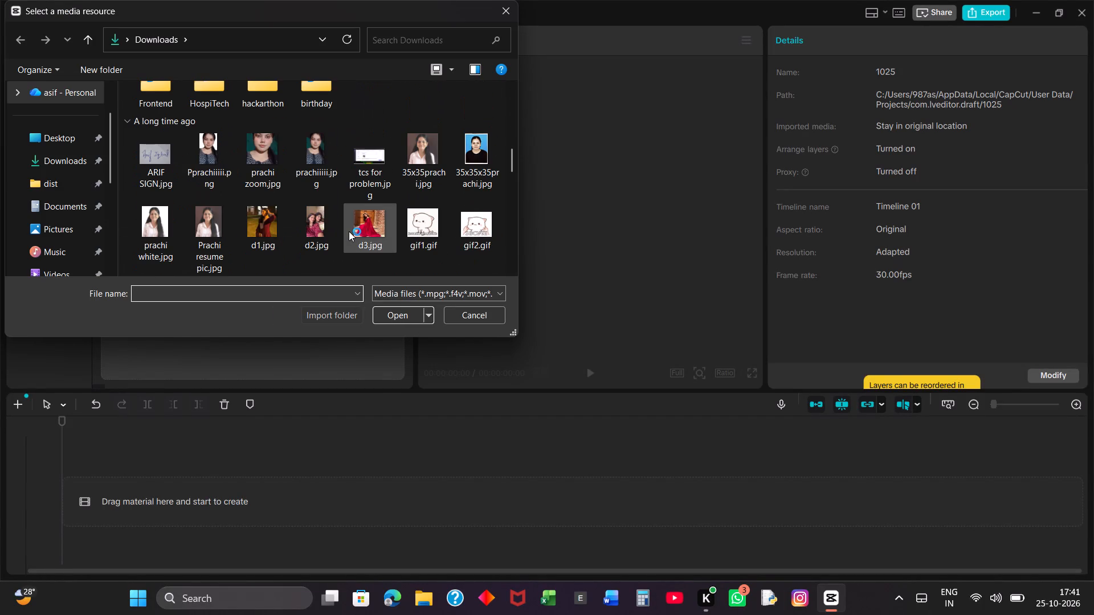
scroll(349, 231, "down", 1)
scroll(349, 231, "up", 1)
scroll(349, 231, "down", 1)
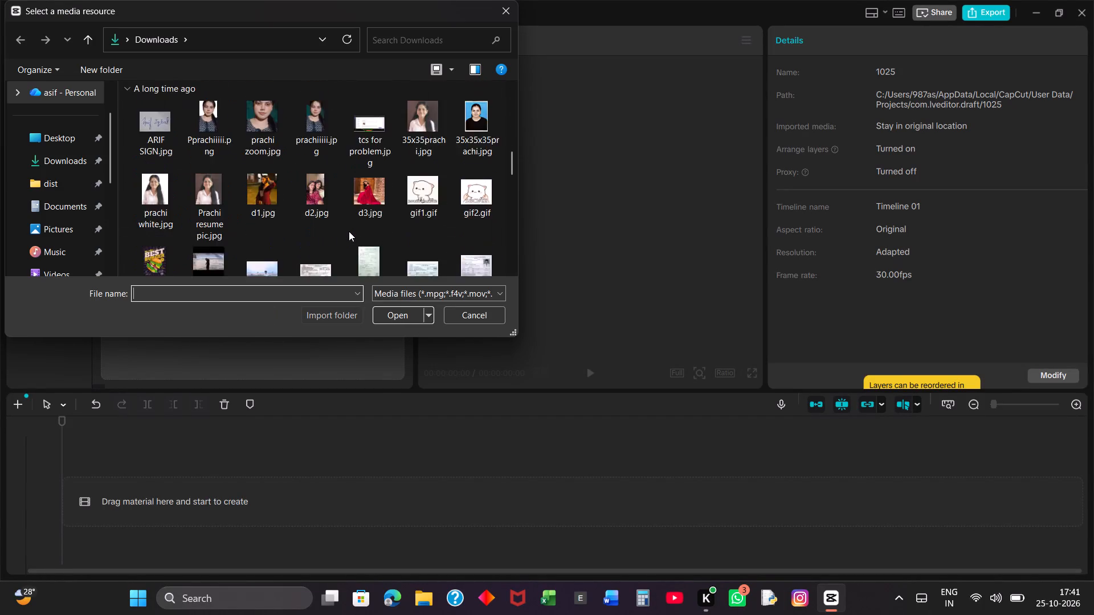
scroll(349, 231, "down", 1)
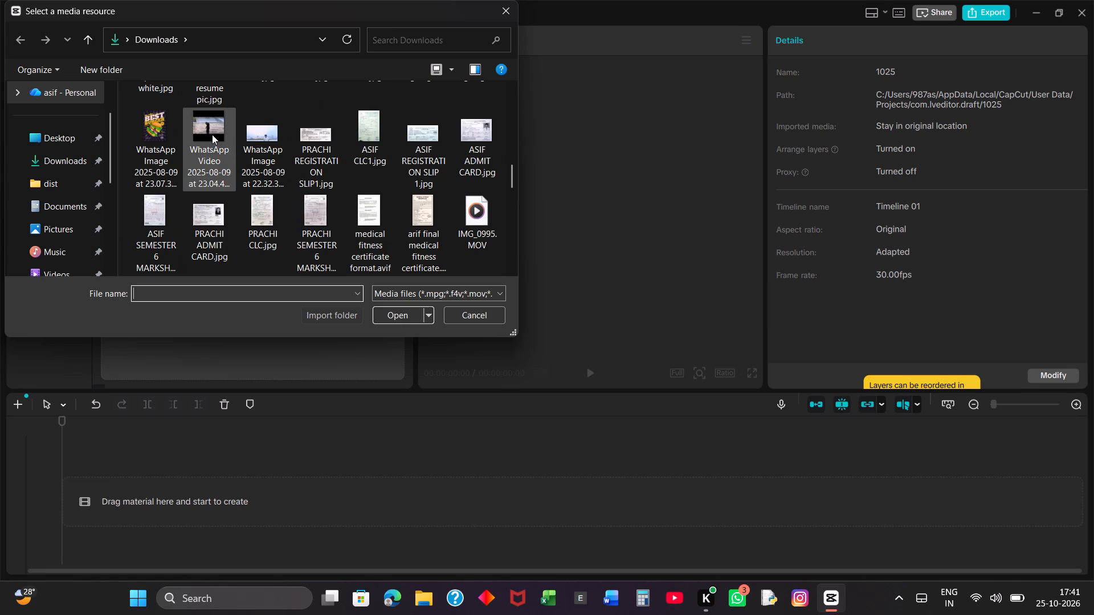
left_click_drag(212, 134, 665, 225)
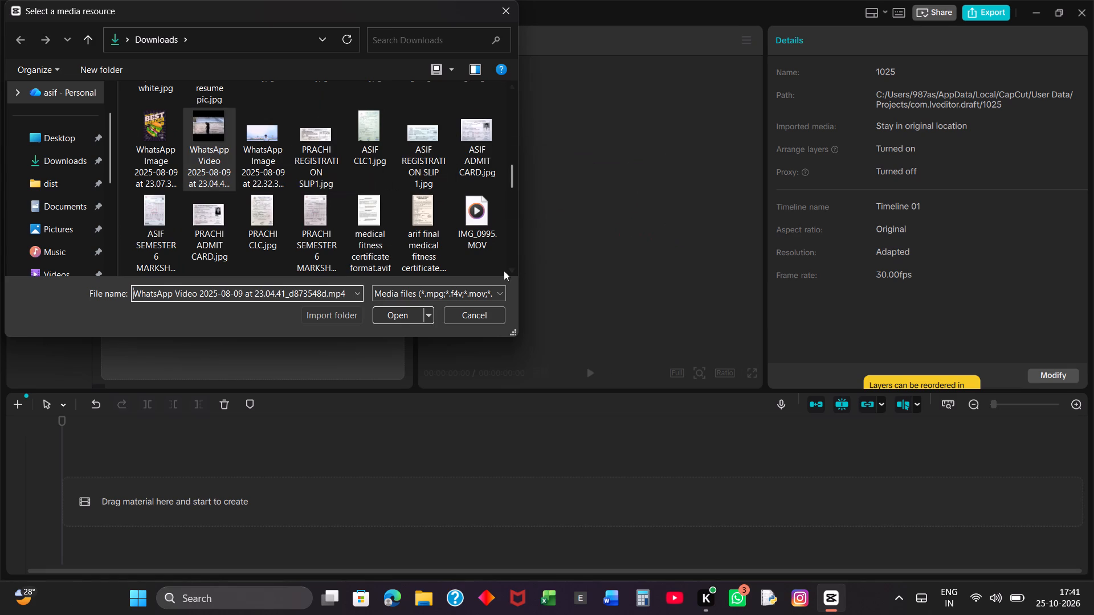
left_click(399, 313)
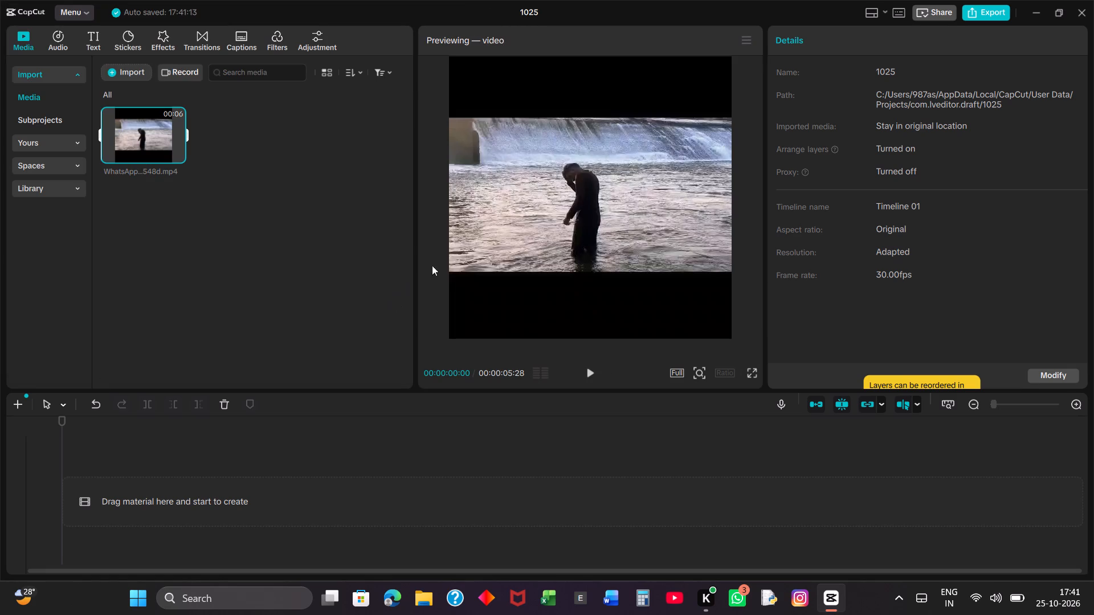
Play the imported waterfall clip in the preview player to review it.
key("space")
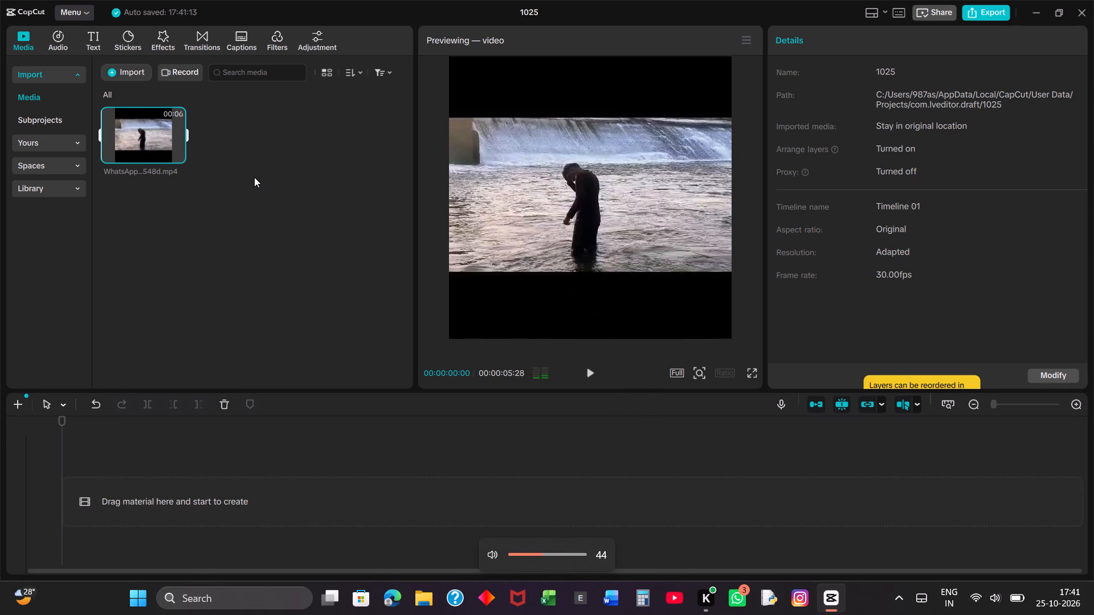
key("F7")
Add the imported WhatsApp video clip to the empty timeline, starting at 00:00.
left_click_drag(146, 126, 135, 495)
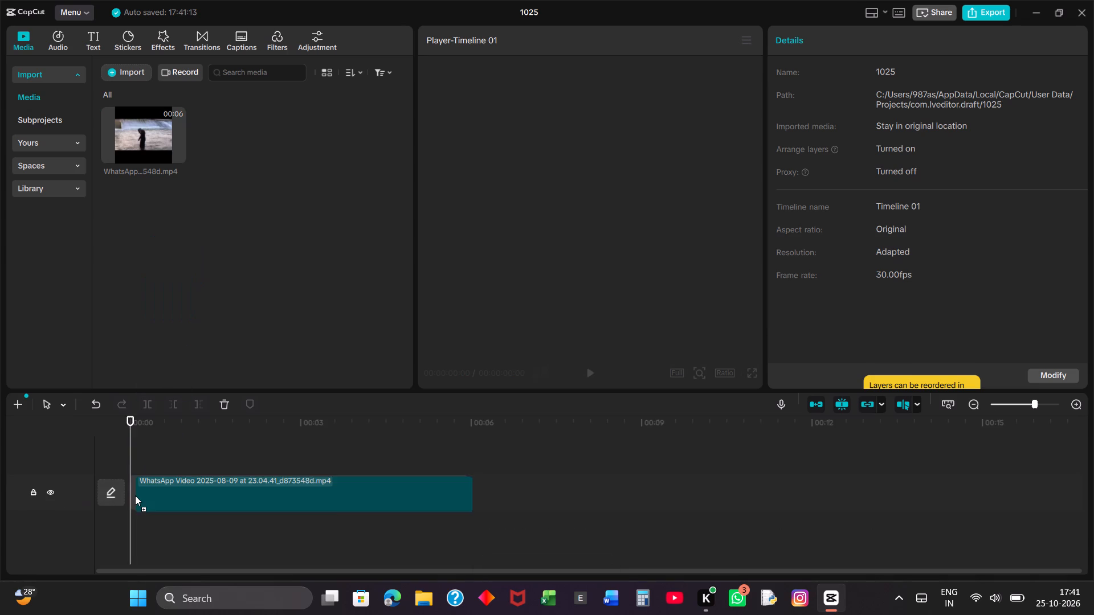
left_click_drag(135, 495, 134, 487)
Play the clip through in the preview, replay its opening, and pause about one second in.
key("space")
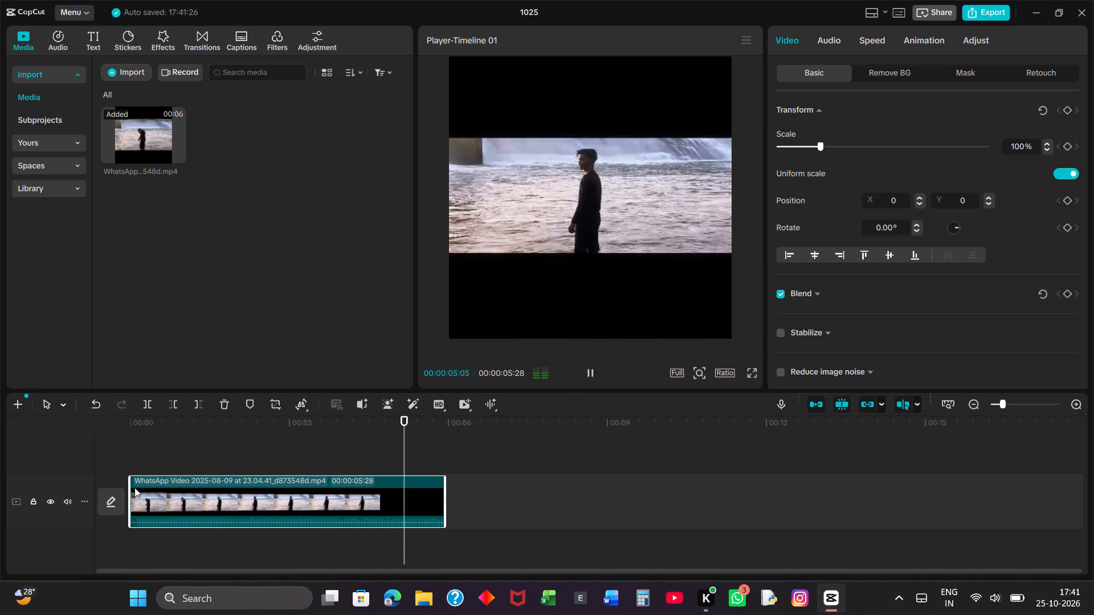
key("space")
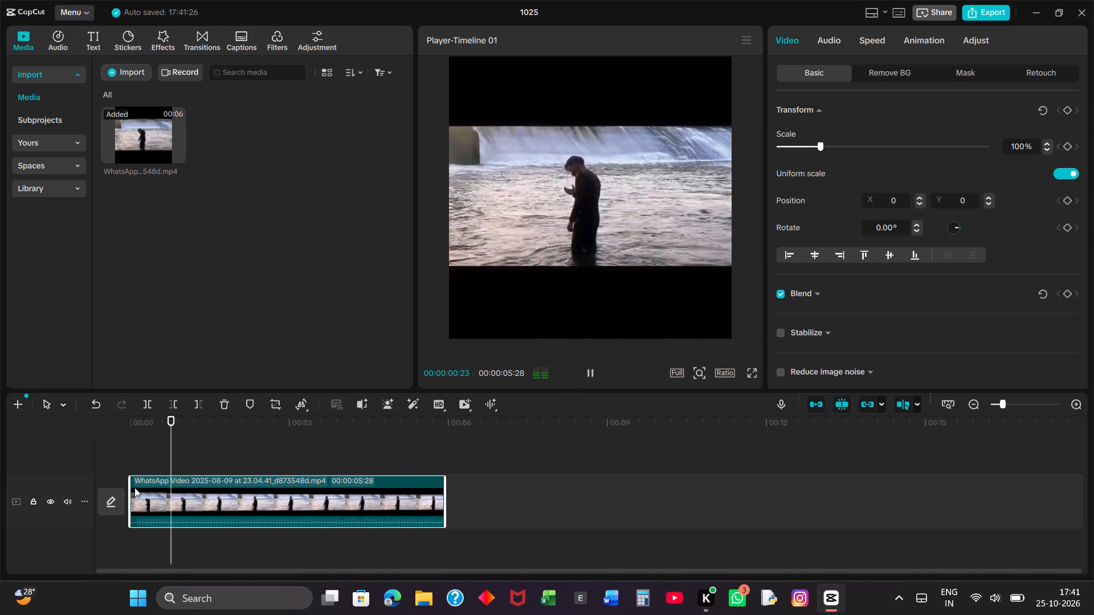
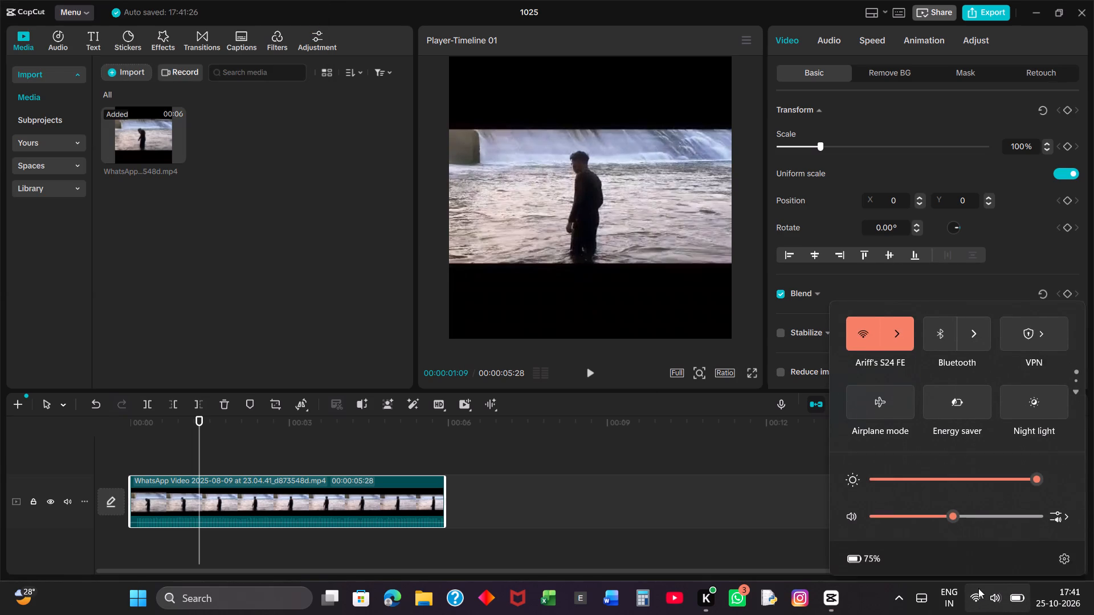
Connect the computer to the VPN connection named vpn 1 and return to the CapCut project.
left_click(1043, 334)
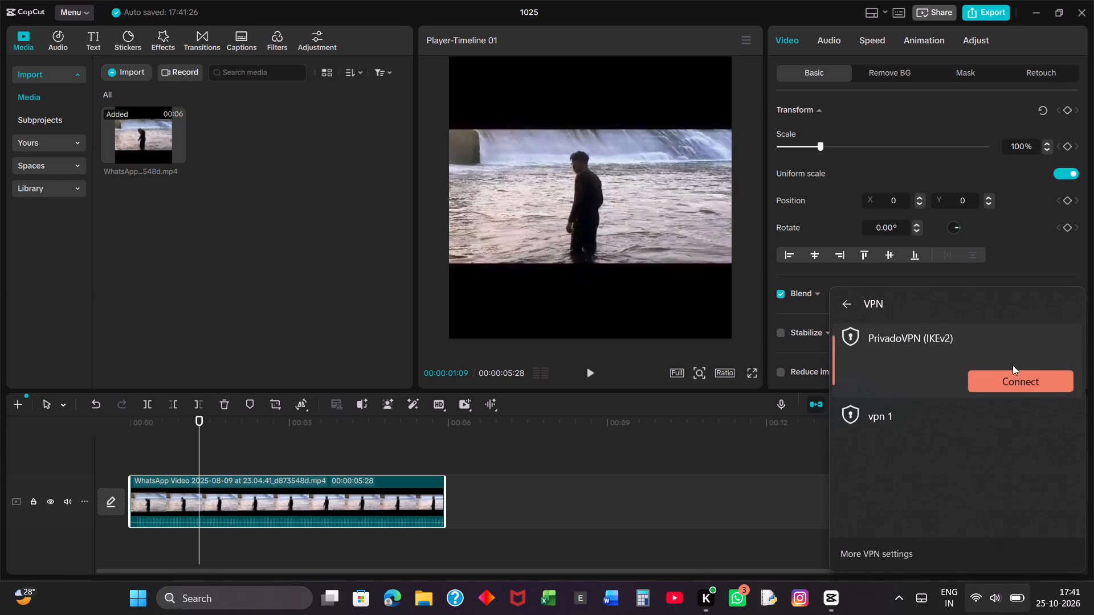
left_click(963, 410)
left_click(985, 431)
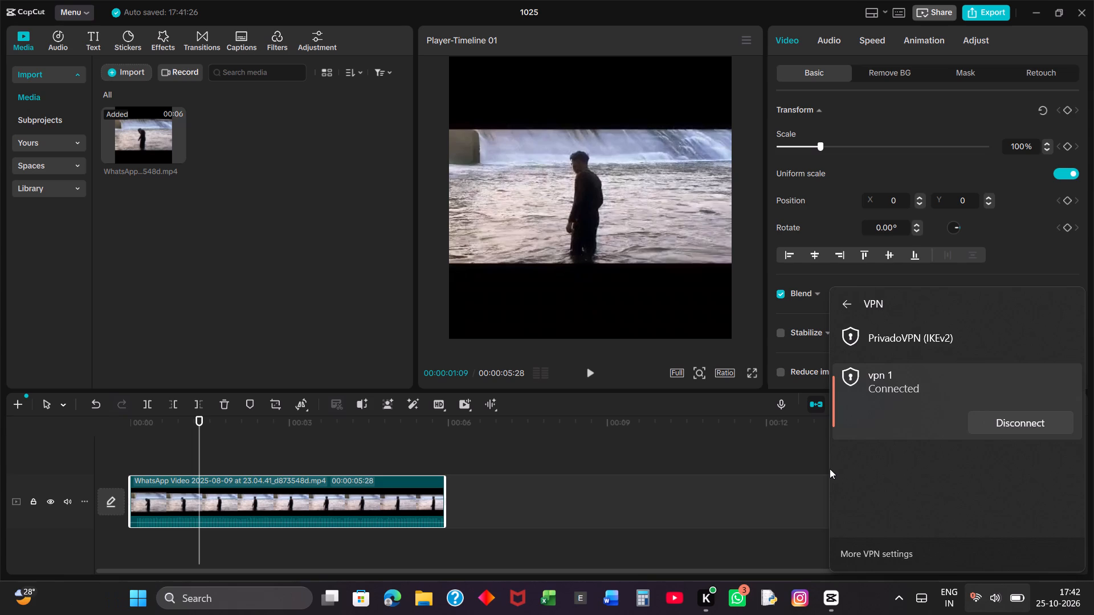
left_click(636, 437)
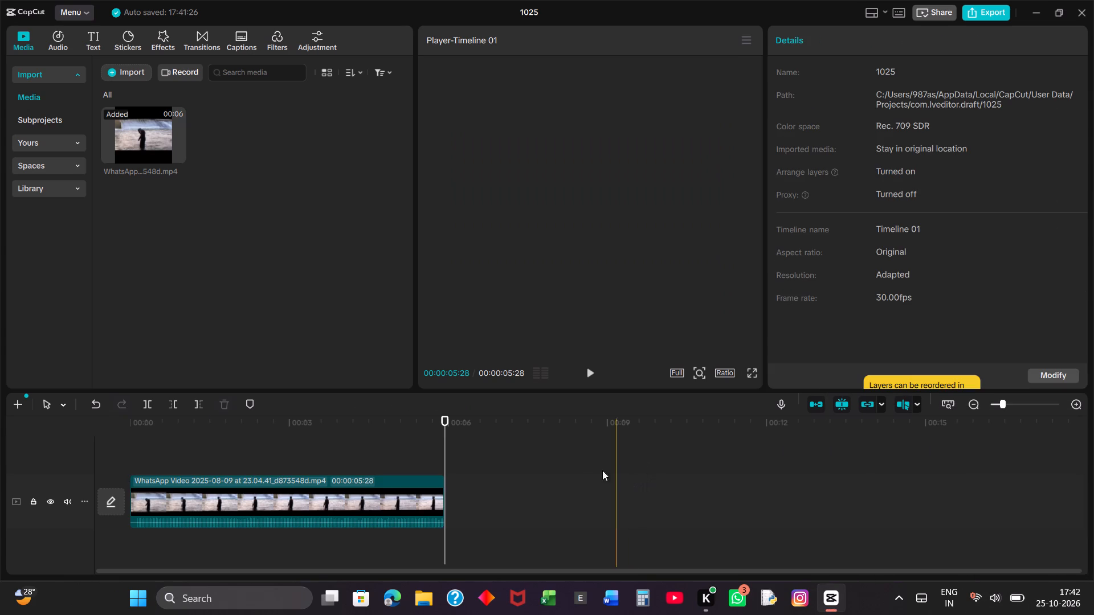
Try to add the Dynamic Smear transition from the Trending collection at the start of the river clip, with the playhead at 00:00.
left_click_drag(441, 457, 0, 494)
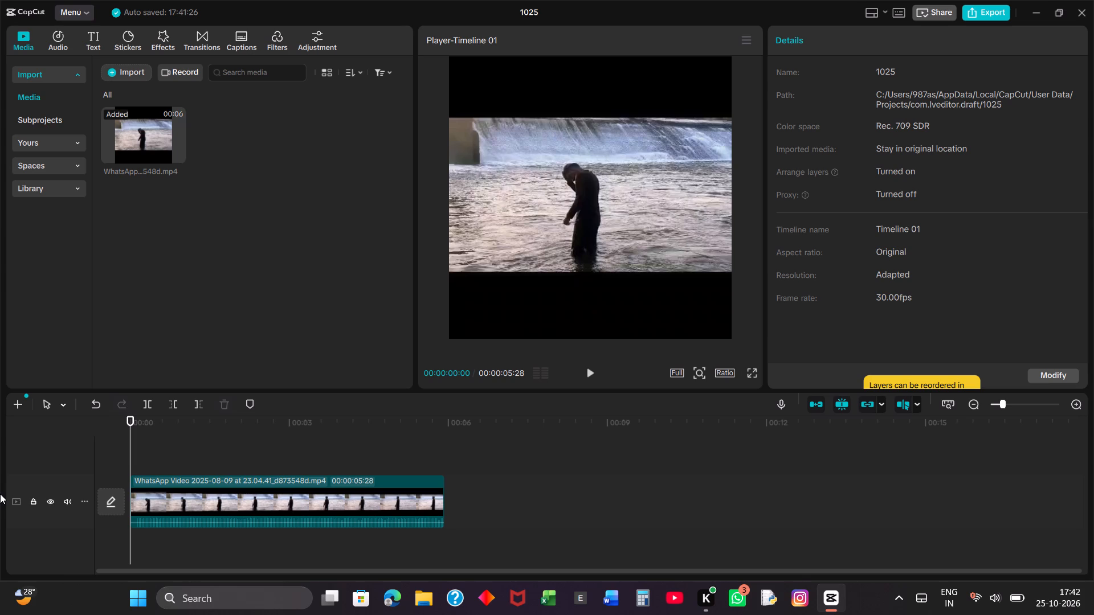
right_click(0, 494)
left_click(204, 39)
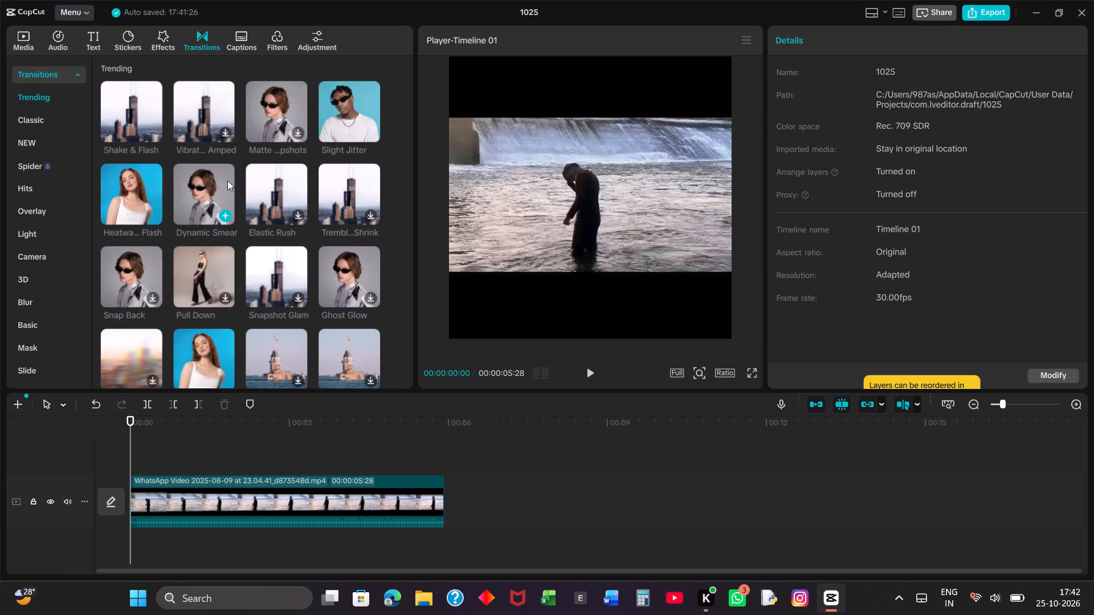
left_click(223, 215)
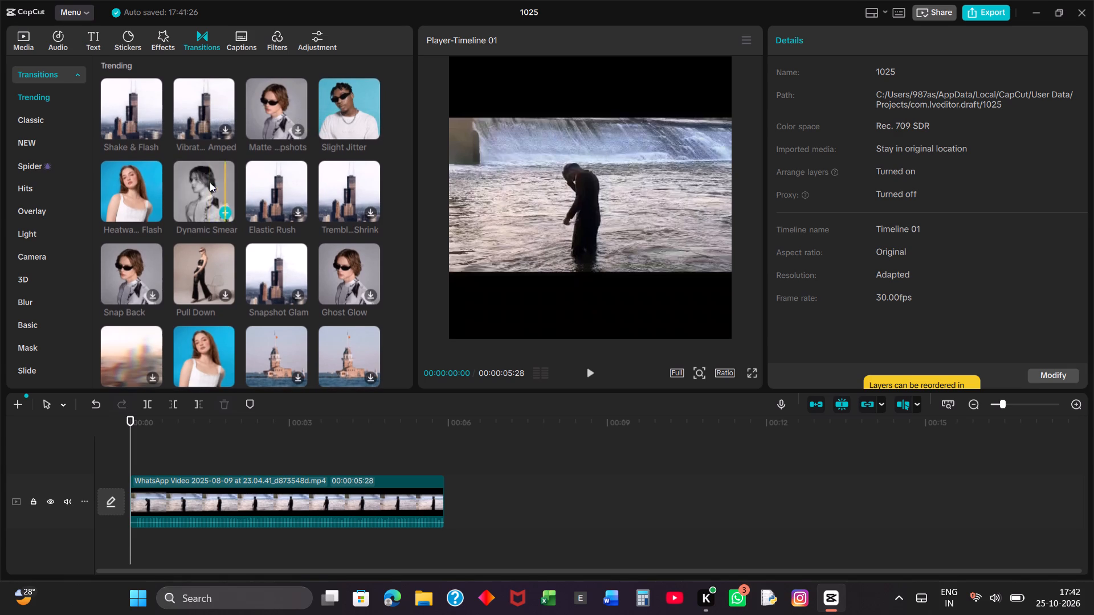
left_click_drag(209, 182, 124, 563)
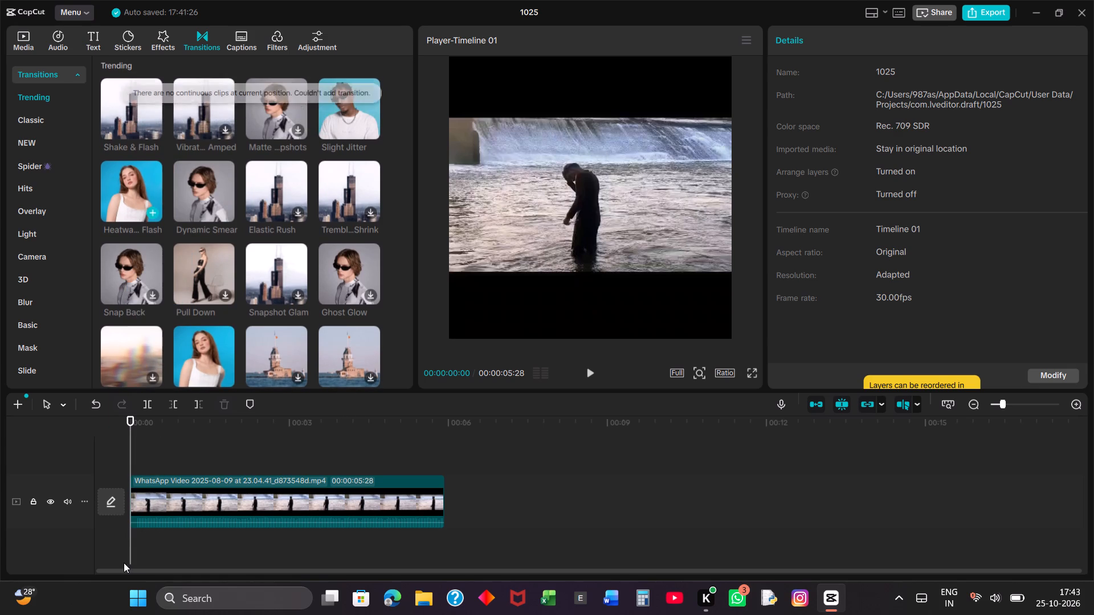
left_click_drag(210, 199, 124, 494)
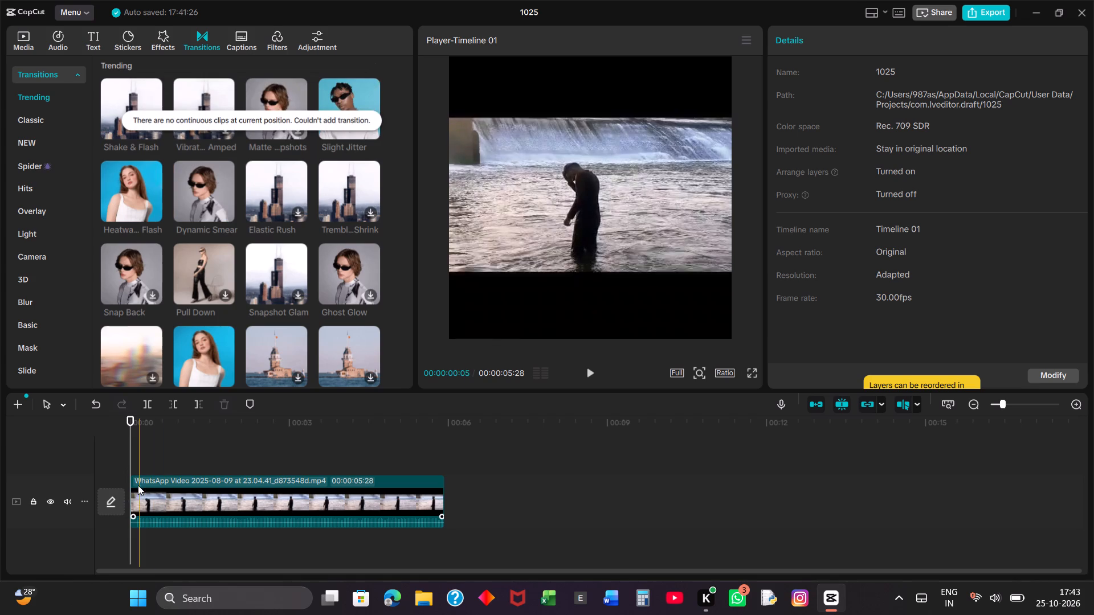
Play the river clip from its opening and pause about one second in.
key("space")
key("space")
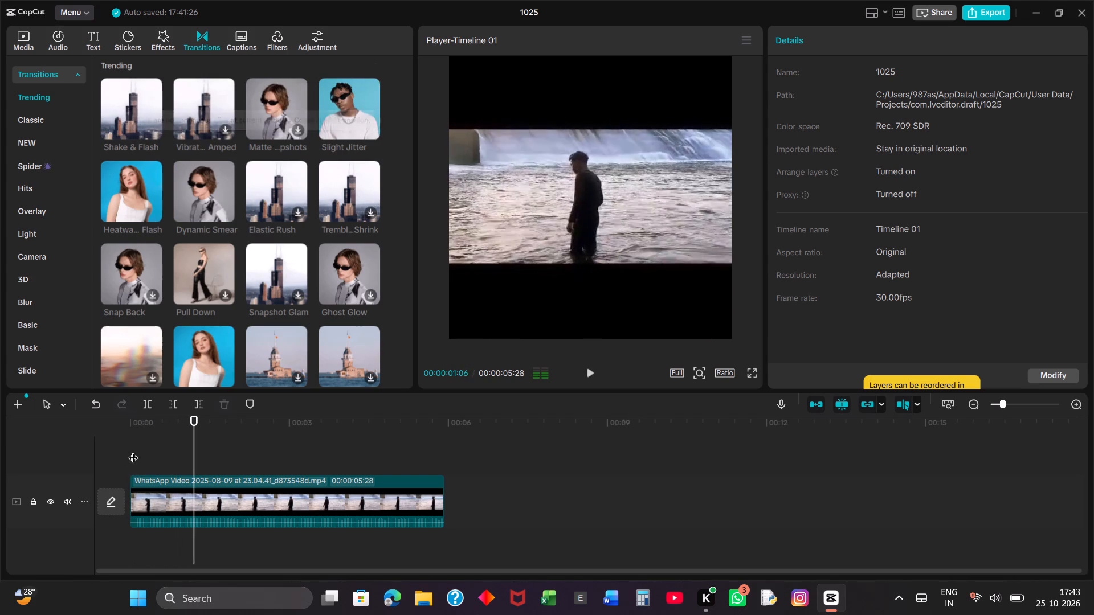
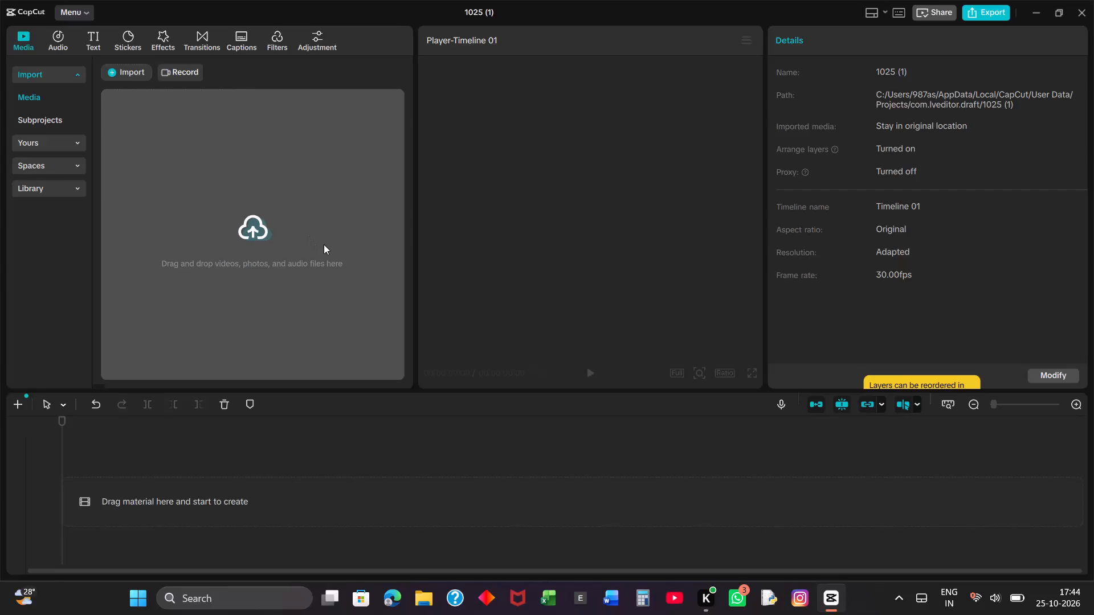
Open the media import to bring the WhatsApp river video into the empty project.
right_click(324, 244)
left_click(259, 228)
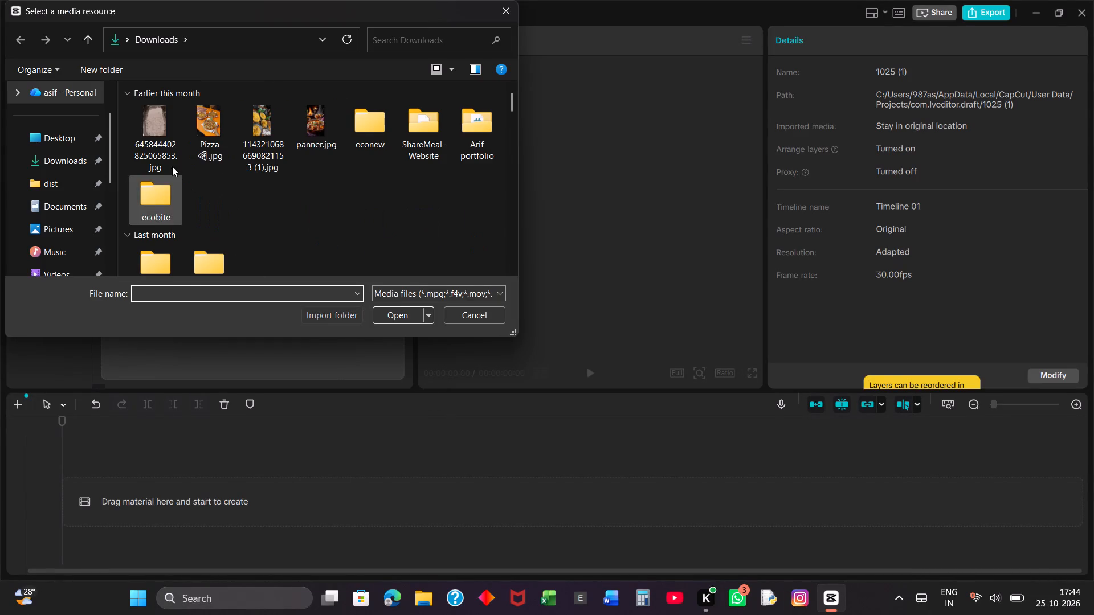
Import WhatsApp Video 2025-08-09 at 23.04.41_d873548d.mp4 from the Downloads folder into the project media.
scroll(217, 166, "down", 3)
scroll(217, 166, "up", 1)
scroll(217, 166, "down", 1)
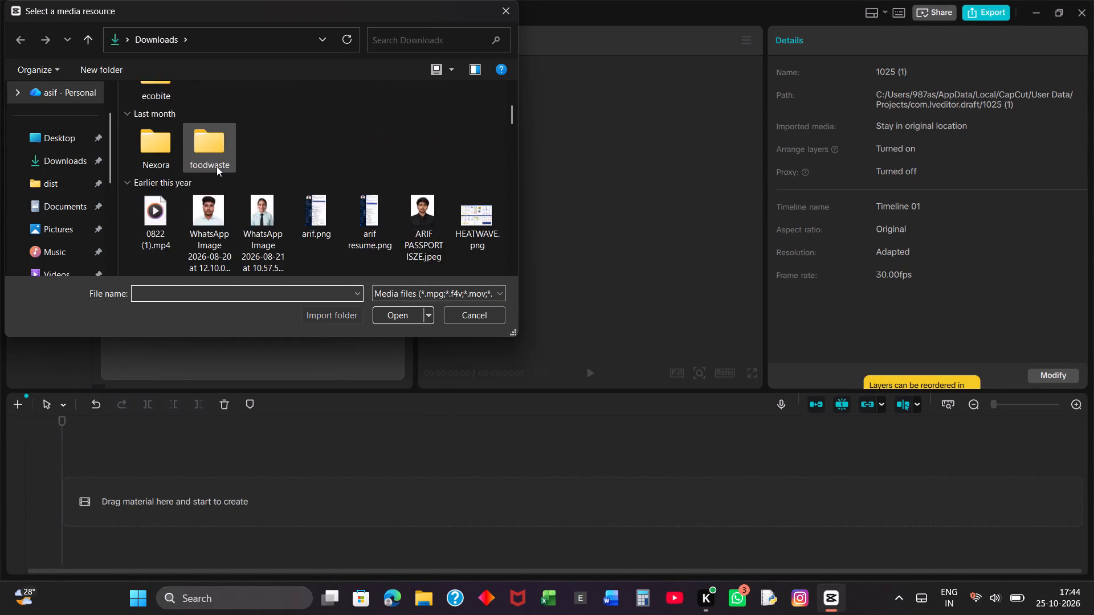
scroll(217, 166, "down", 2)
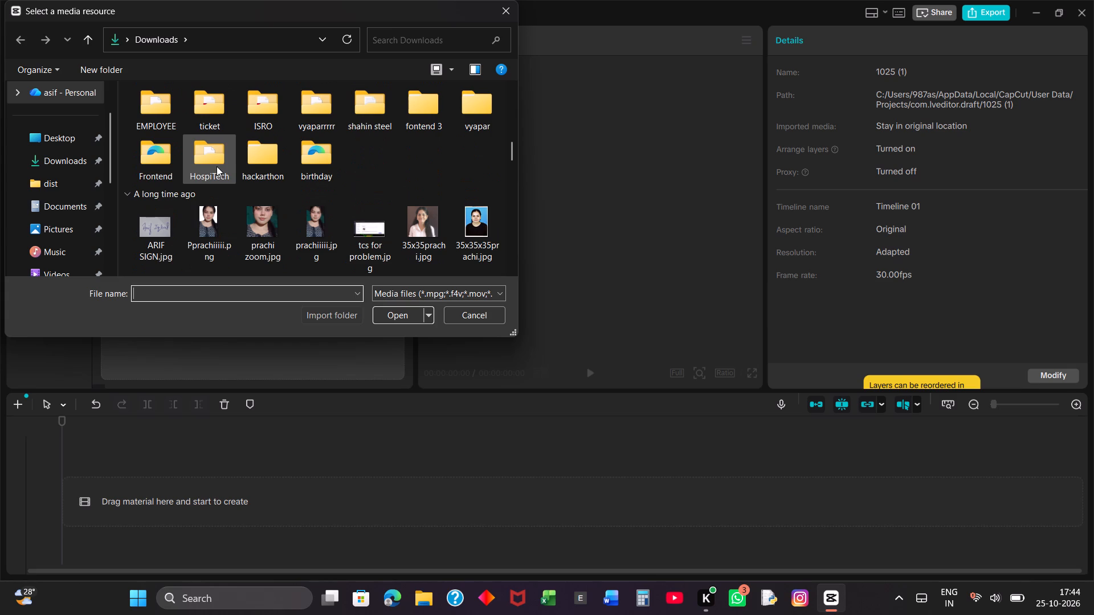
scroll(217, 166, "down", 2)
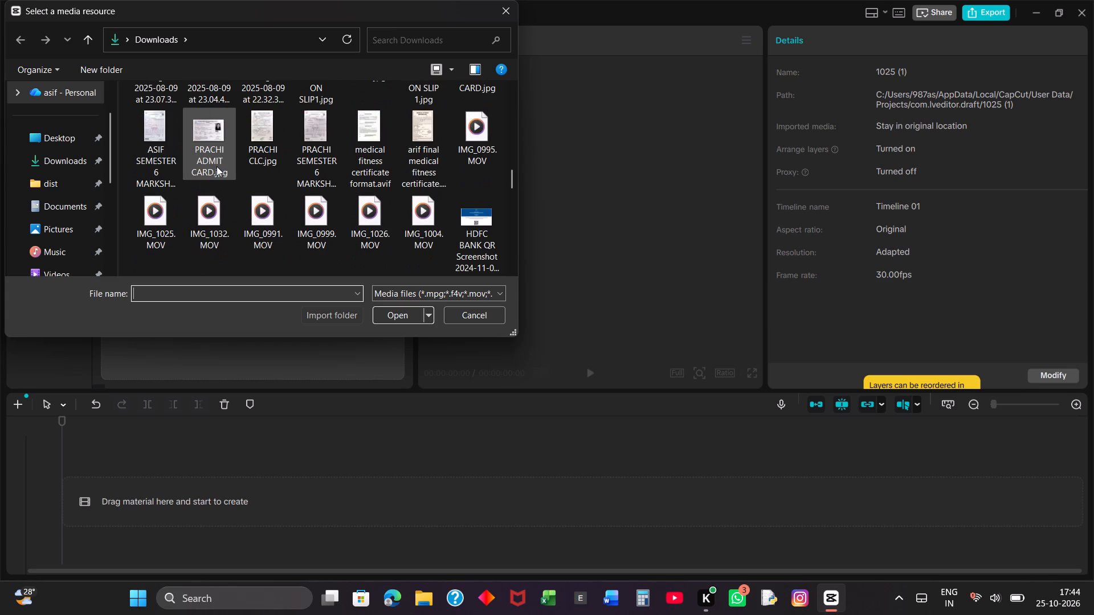
scroll(217, 166, "down", 1)
scroll(282, 184, "up", 1)
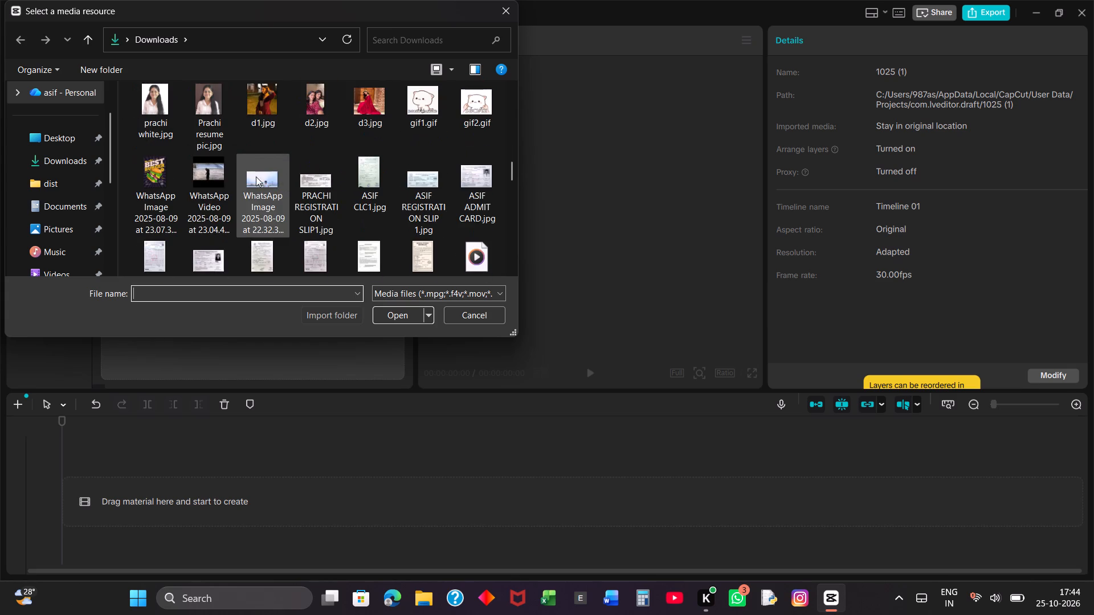
left_click(209, 170)
scroll(366, 257, "down", 1)
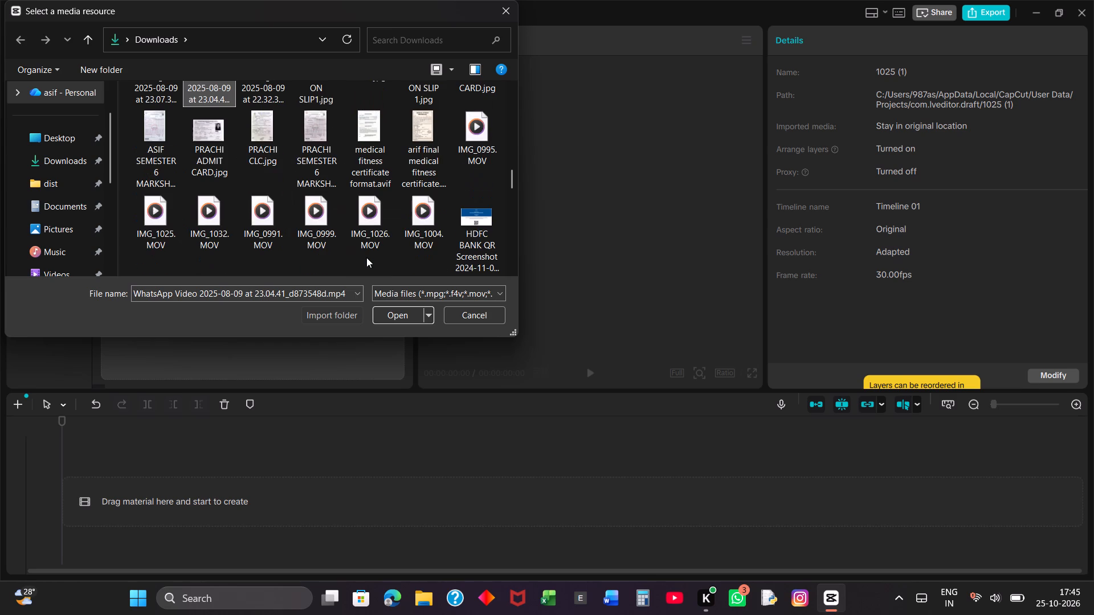
scroll(366, 257, "down", 1)
scroll(394, 182, "down", 3)
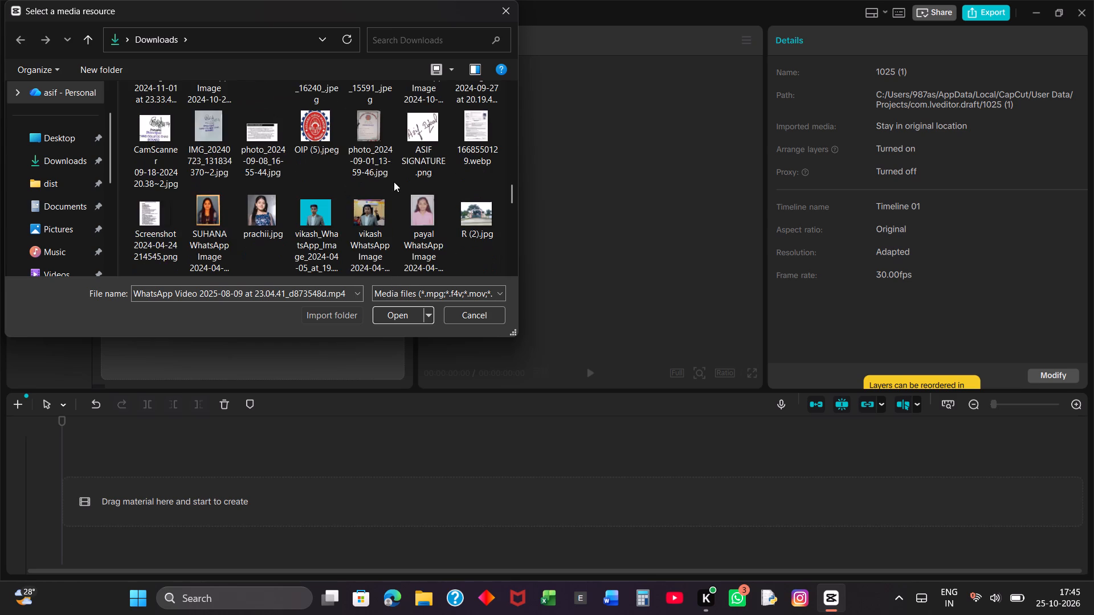
scroll(394, 182, "up", 1)
scroll(394, 182, "down", 5)
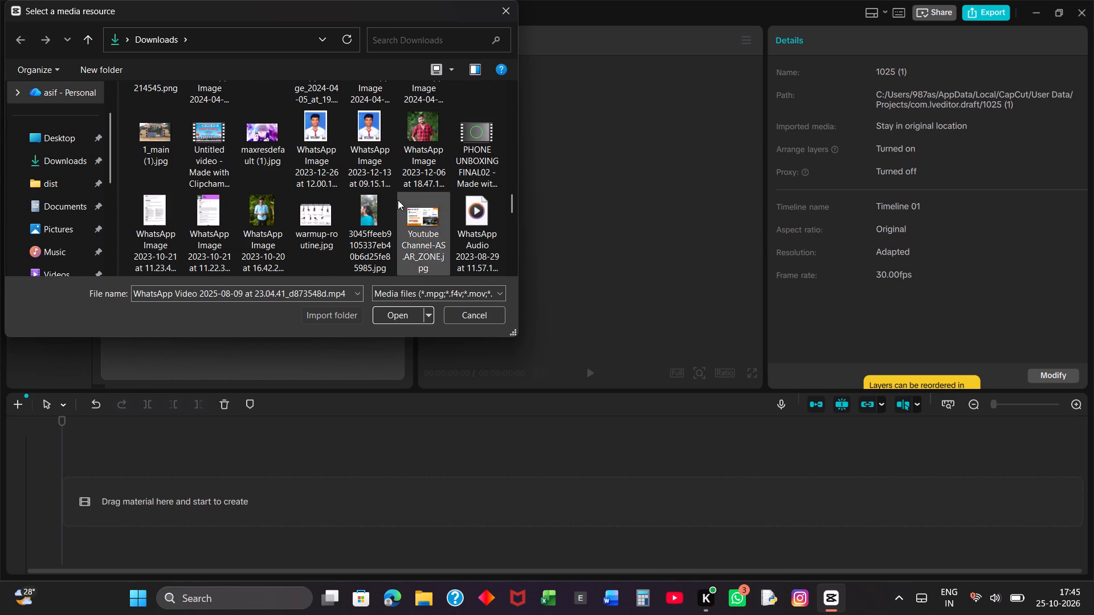
left_click(395, 313)
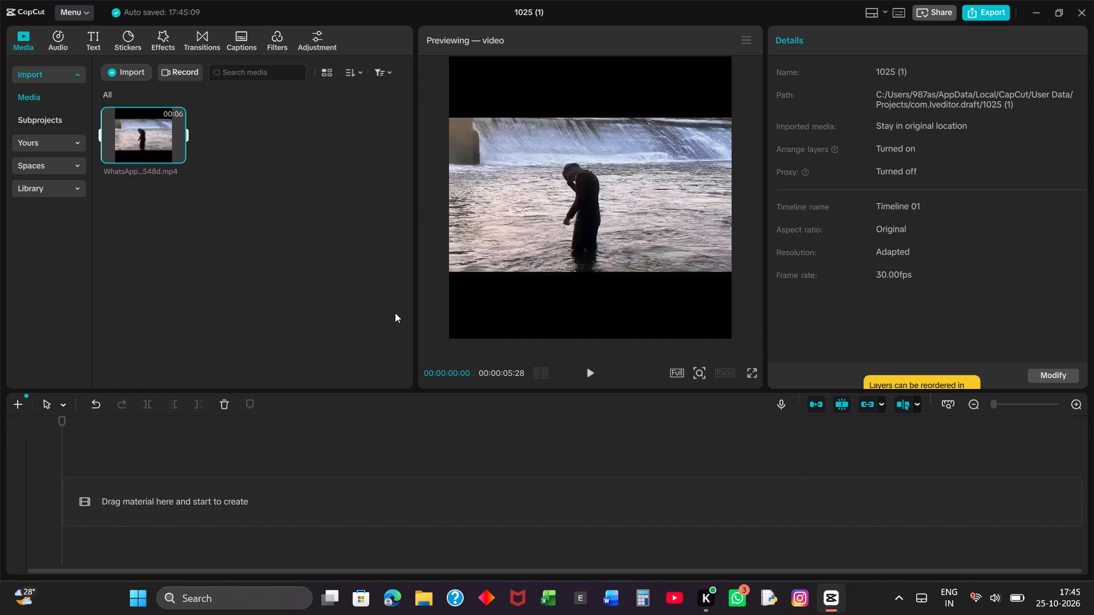
Place the imported WhatsApp river video on the empty timeline, starting at 00:00.
left_click_drag(174, 138, 177, 505)
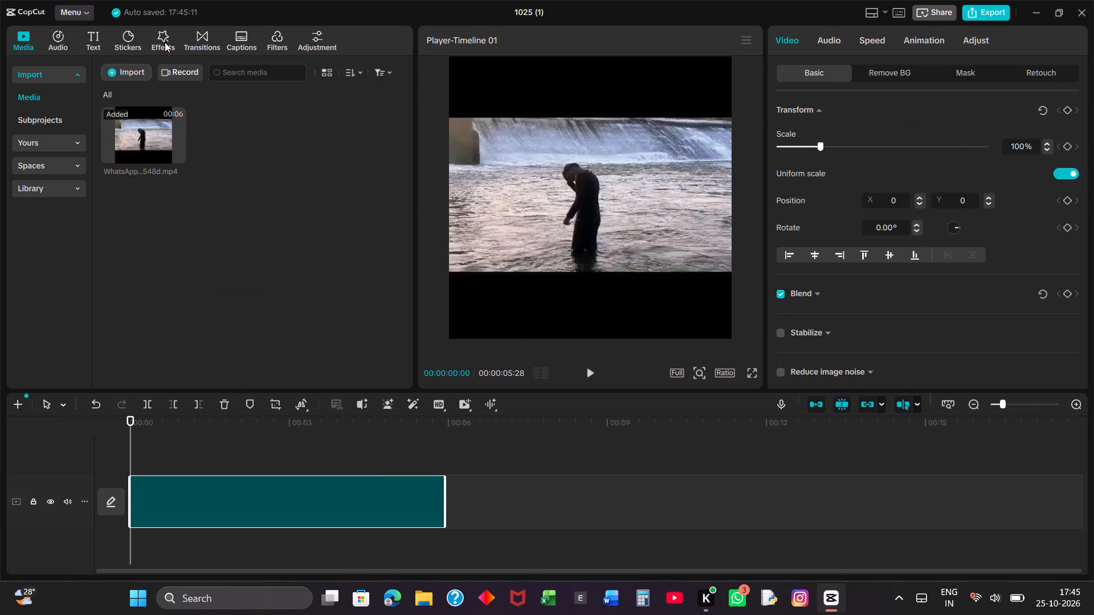
Open the Trending transitions collection for the river clip.
left_click(163, 44)
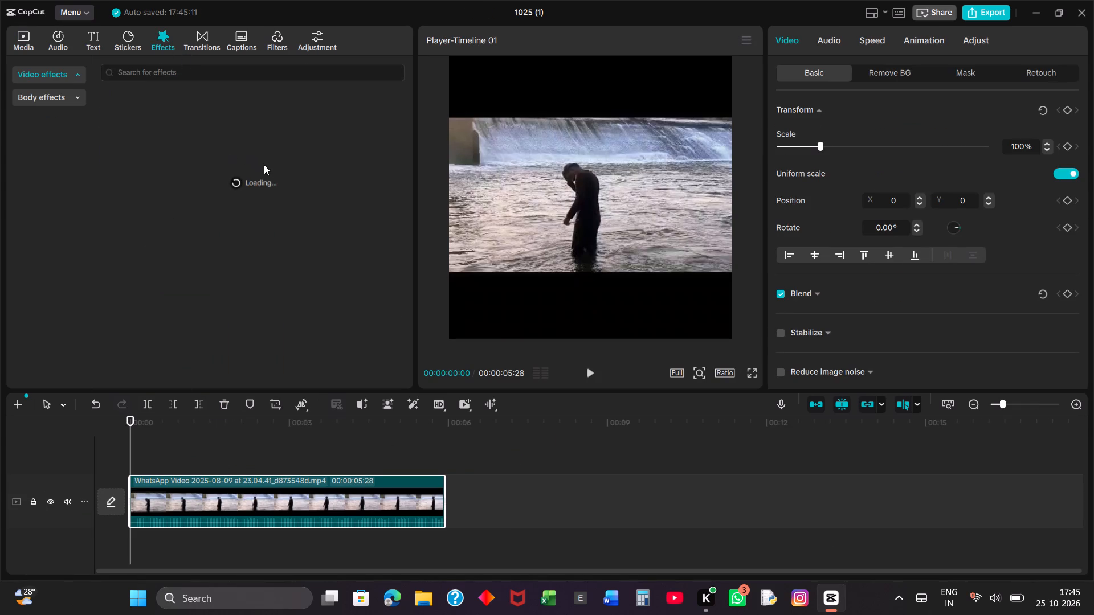
left_click(202, 42)
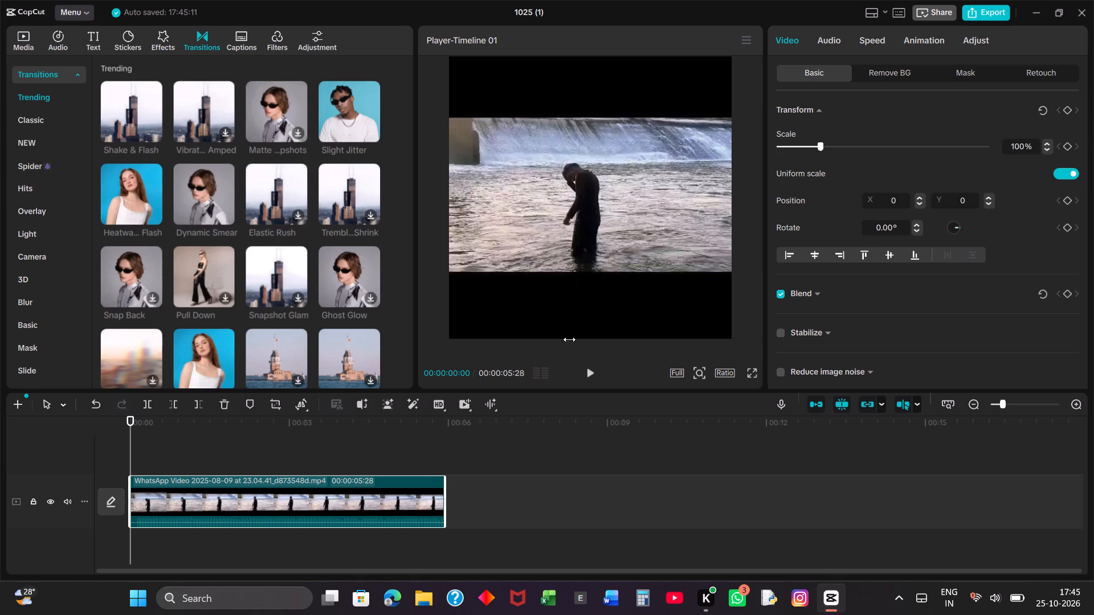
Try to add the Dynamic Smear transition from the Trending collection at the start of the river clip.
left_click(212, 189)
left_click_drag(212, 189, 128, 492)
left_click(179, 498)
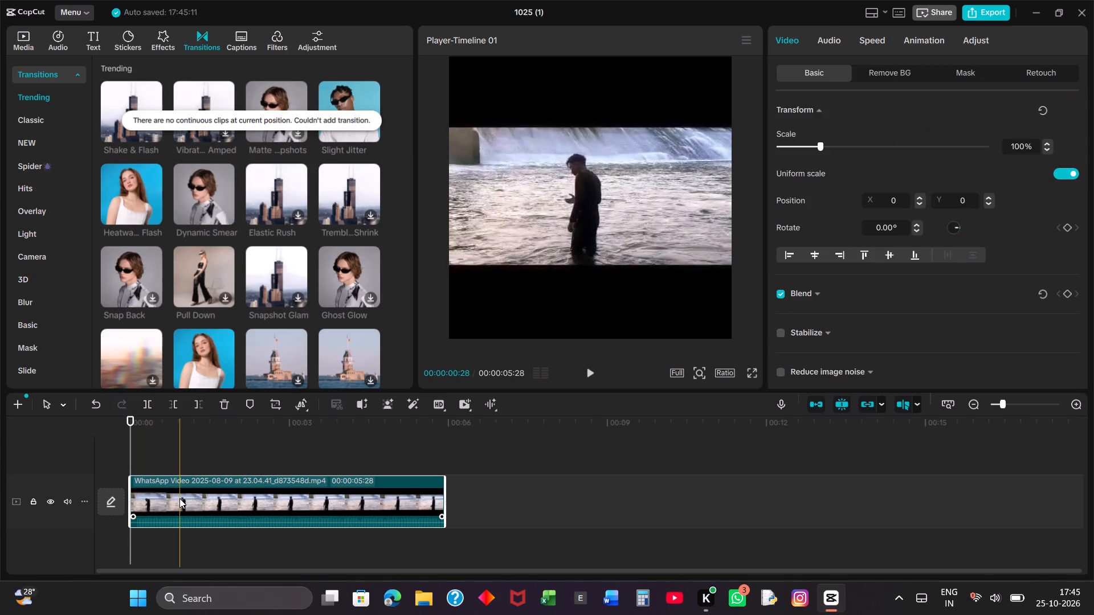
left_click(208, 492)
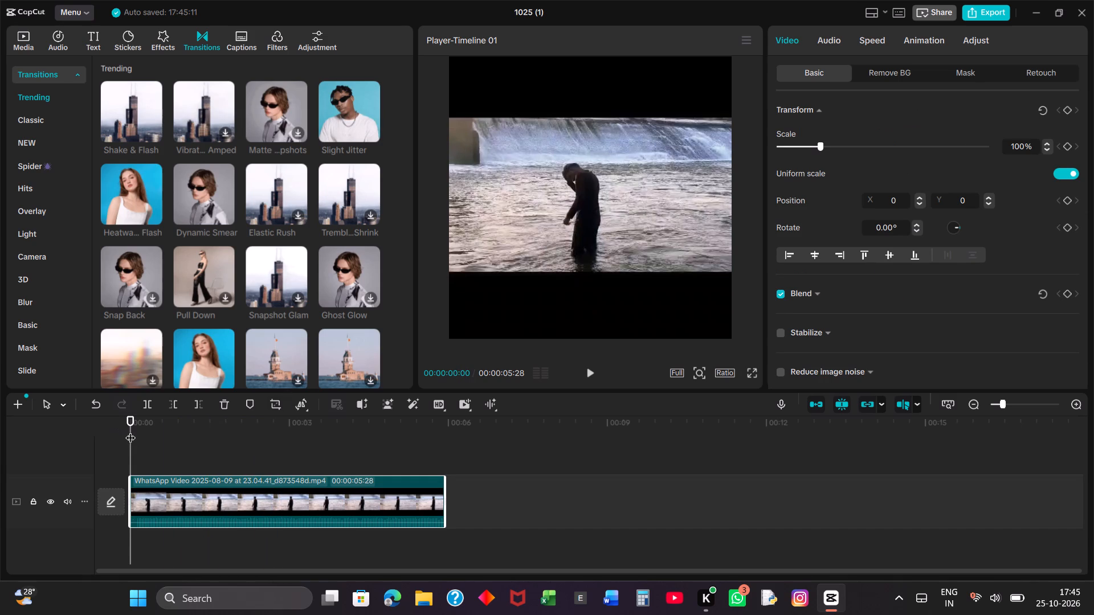
Split the river clip at 00:00:02:15.
left_click_drag(130, 430, 263, 450)
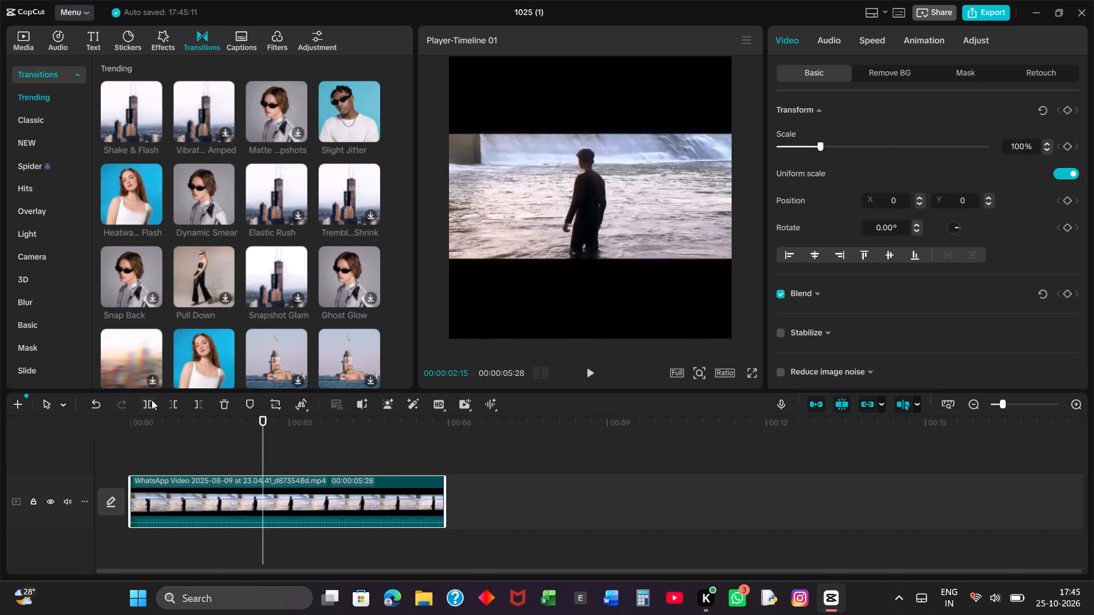
left_click(152, 400)
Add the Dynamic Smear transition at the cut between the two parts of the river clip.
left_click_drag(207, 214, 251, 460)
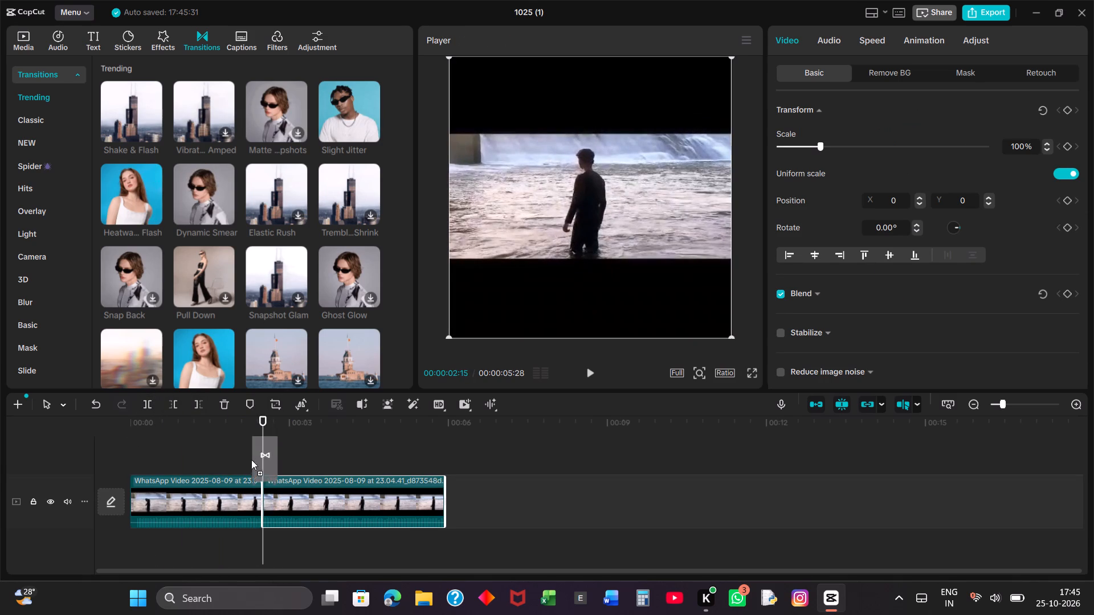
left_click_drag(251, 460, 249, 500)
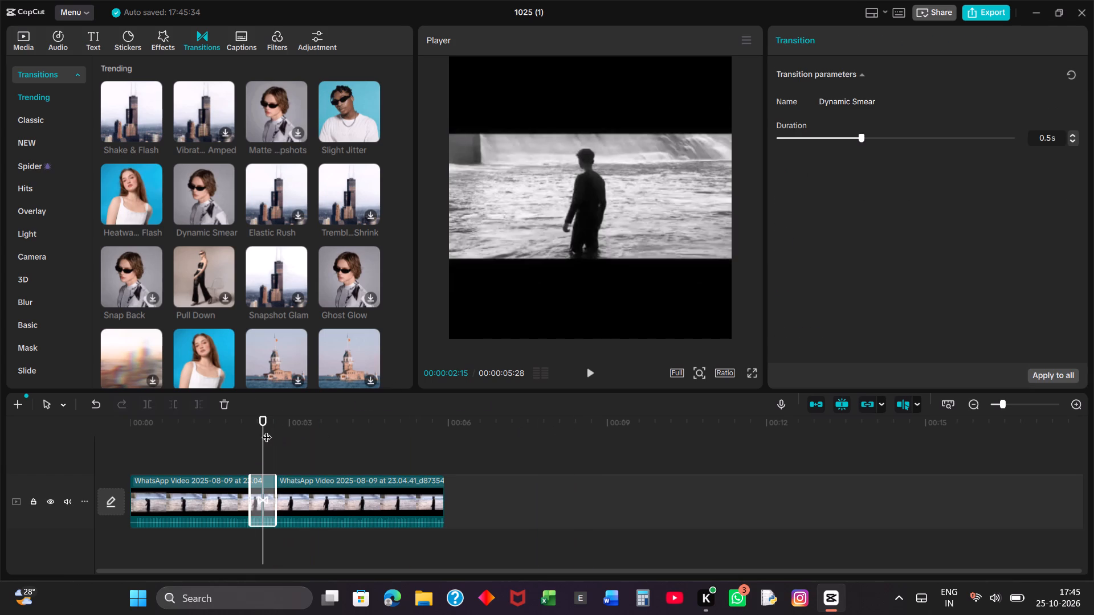
Play the edited river clip from the beginning to review the transition, and pause playback at 00:00:01:23.
left_click_drag(267, 430, 131, 442)
key("space")
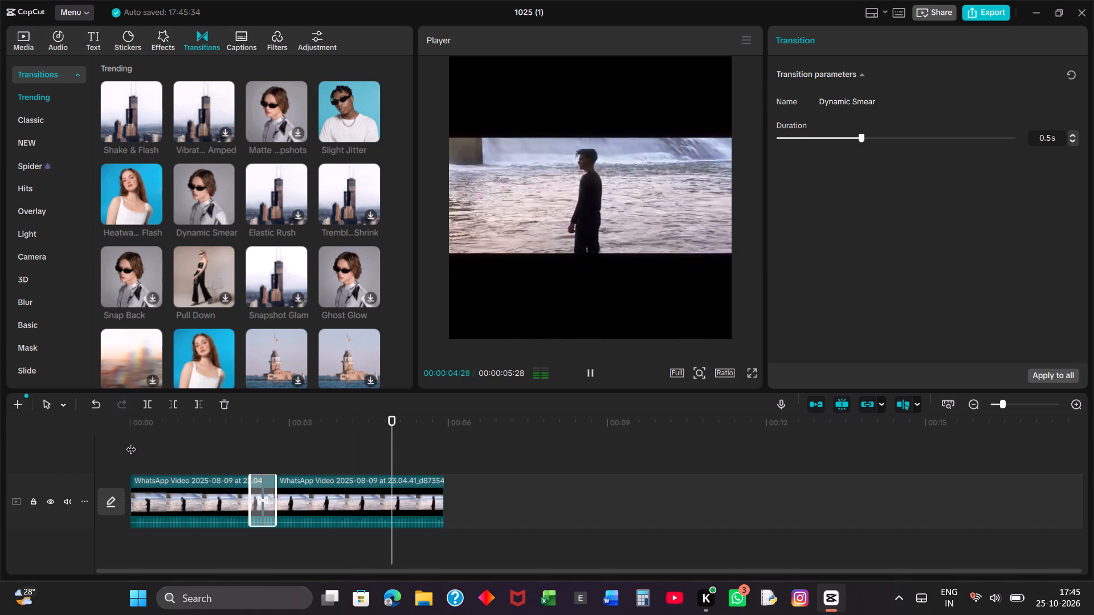
key("space")
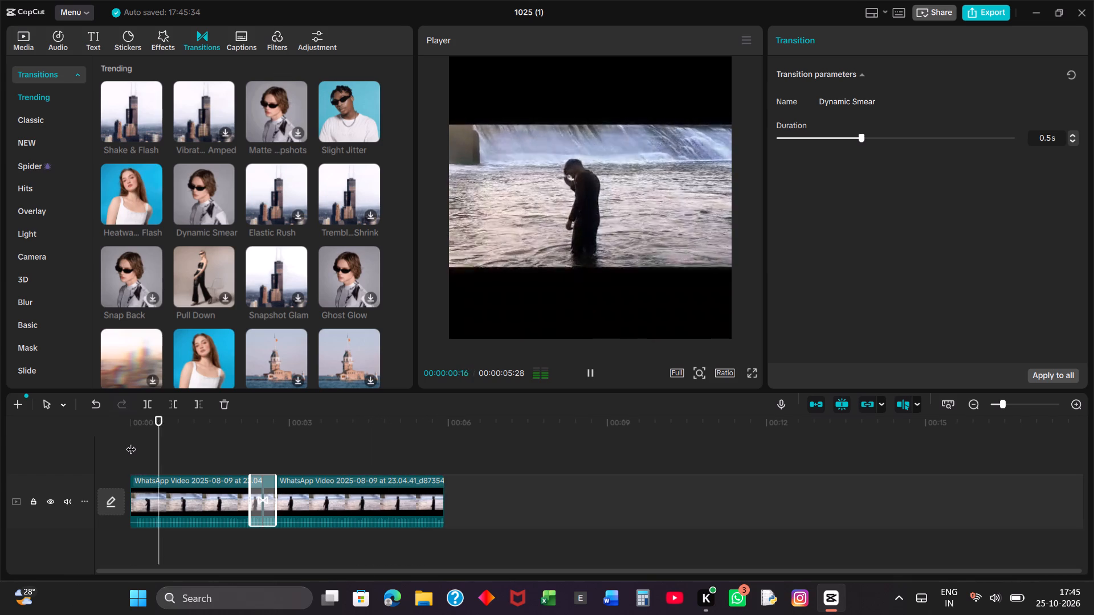
key("space")
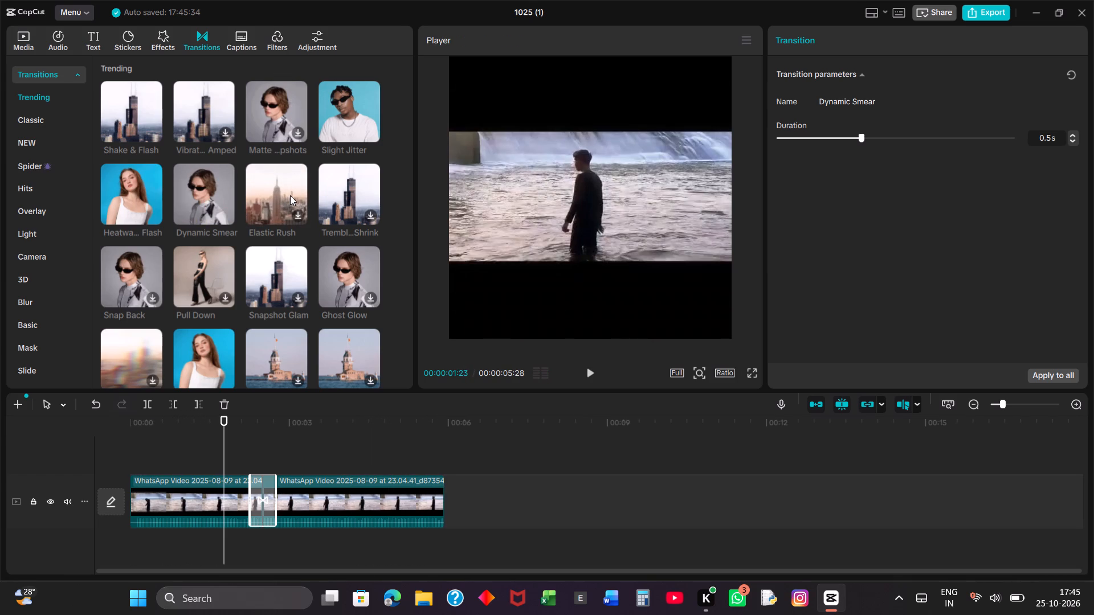
Replace the transition at the cut between the two river clip parts with Elastic Rush from the Trending collection.
left_click_drag(290, 195, 165, 527)
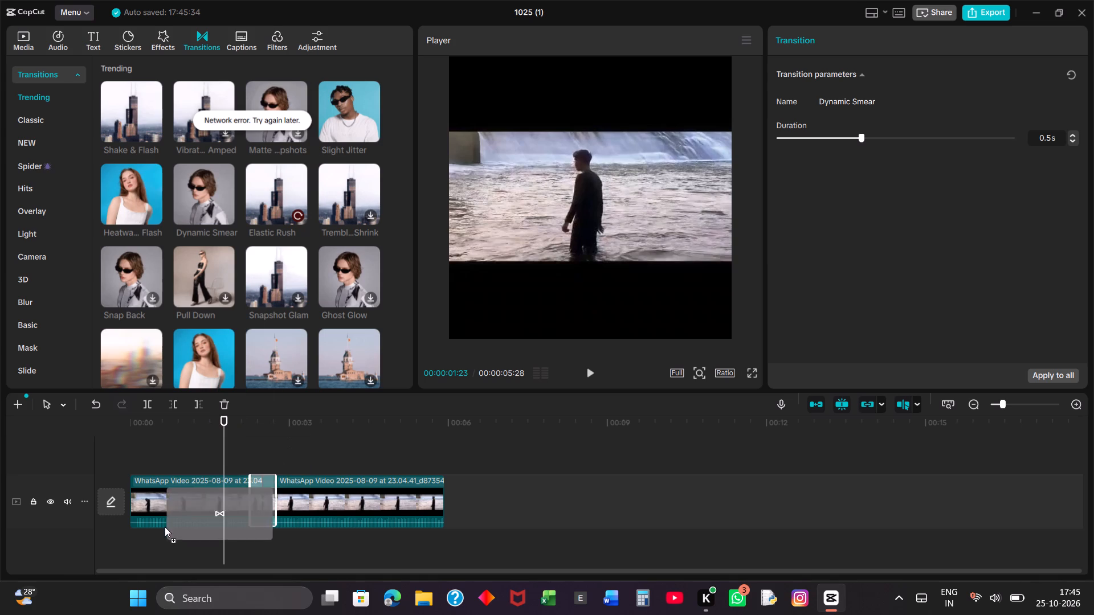
left_click_drag(165, 527, 153, 489)
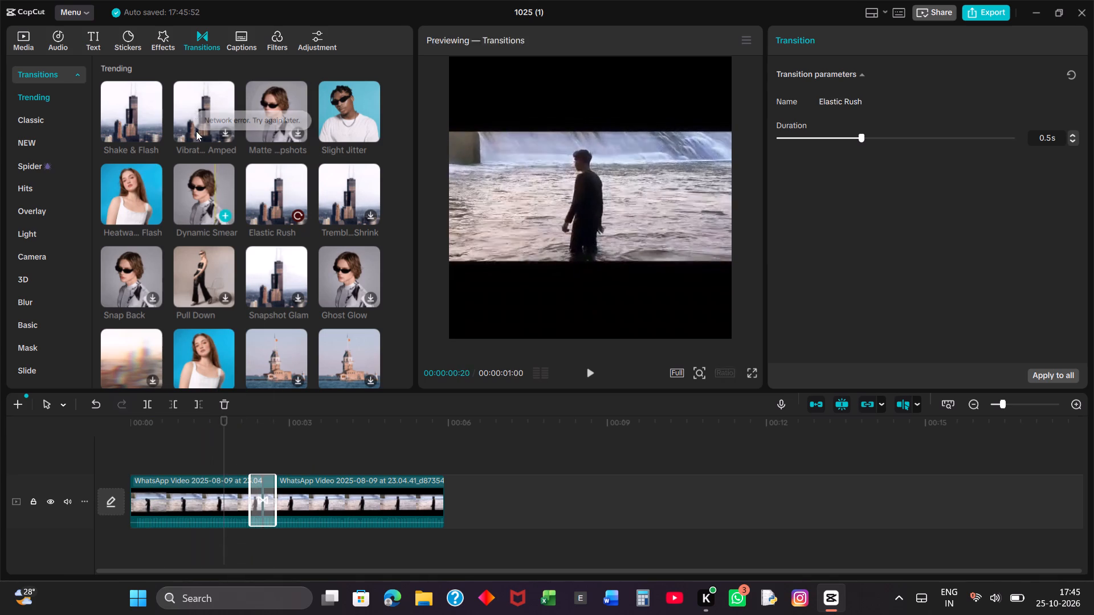
Open the video effects library and reload its content.
left_click(170, 39)
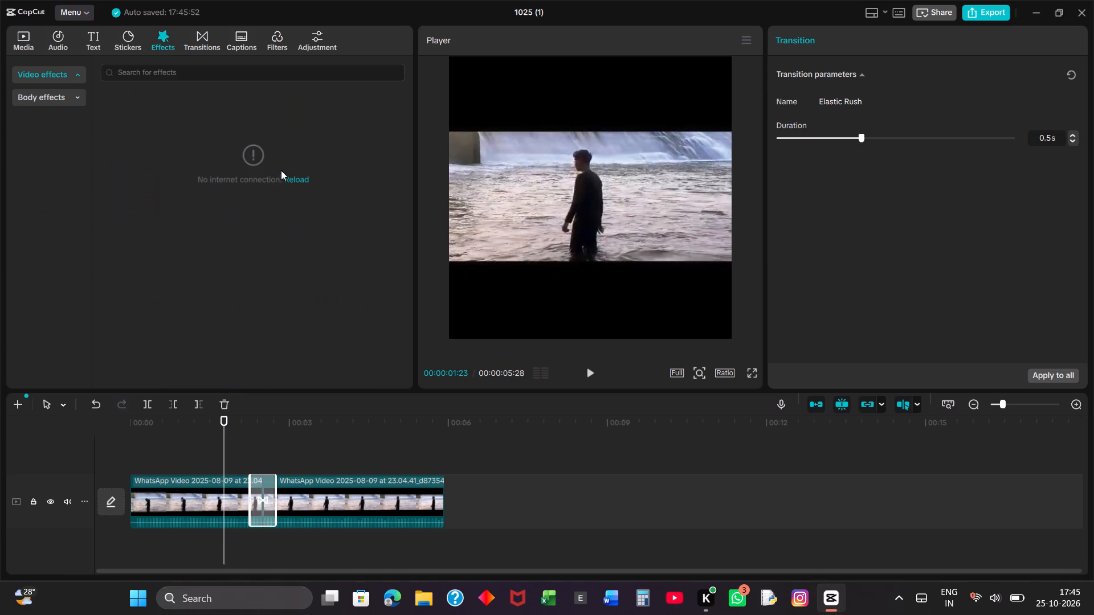
left_click(303, 177)
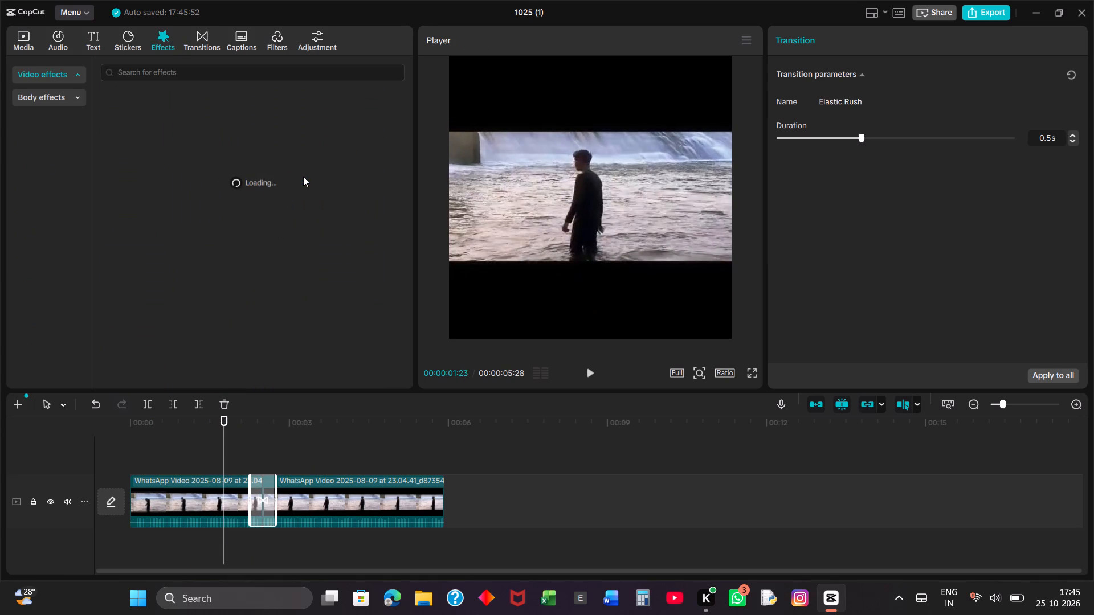
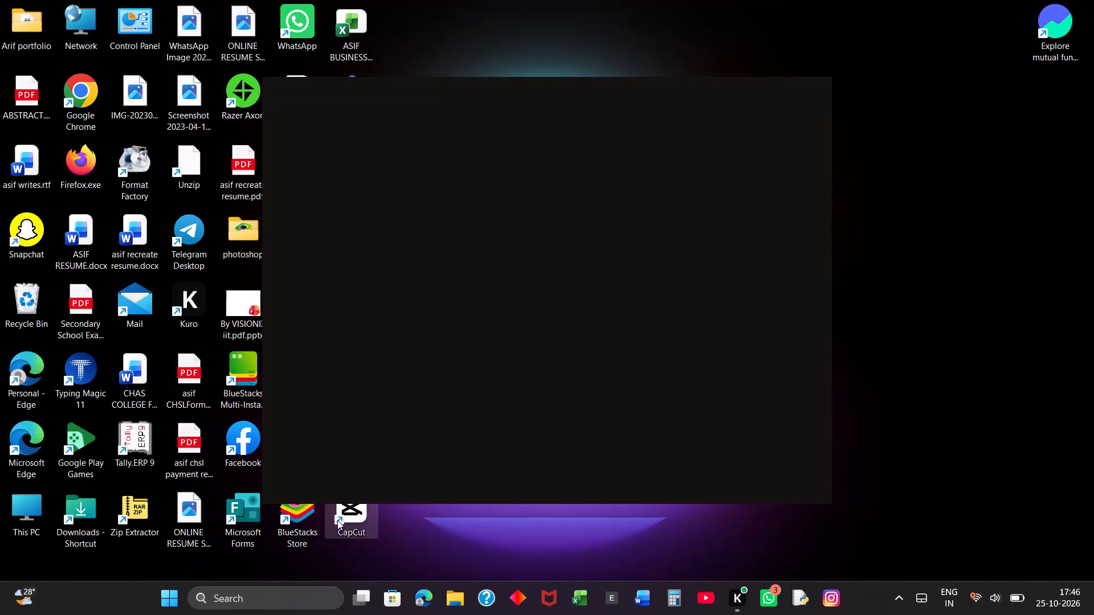
Launch CapCut from the desktop.
double_click(365, 532)
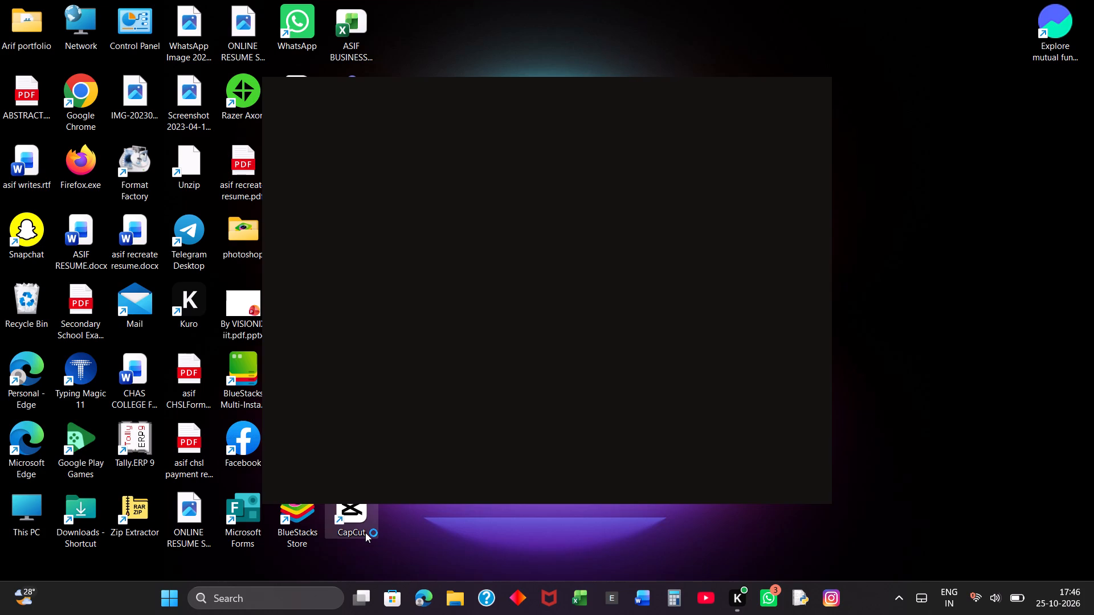
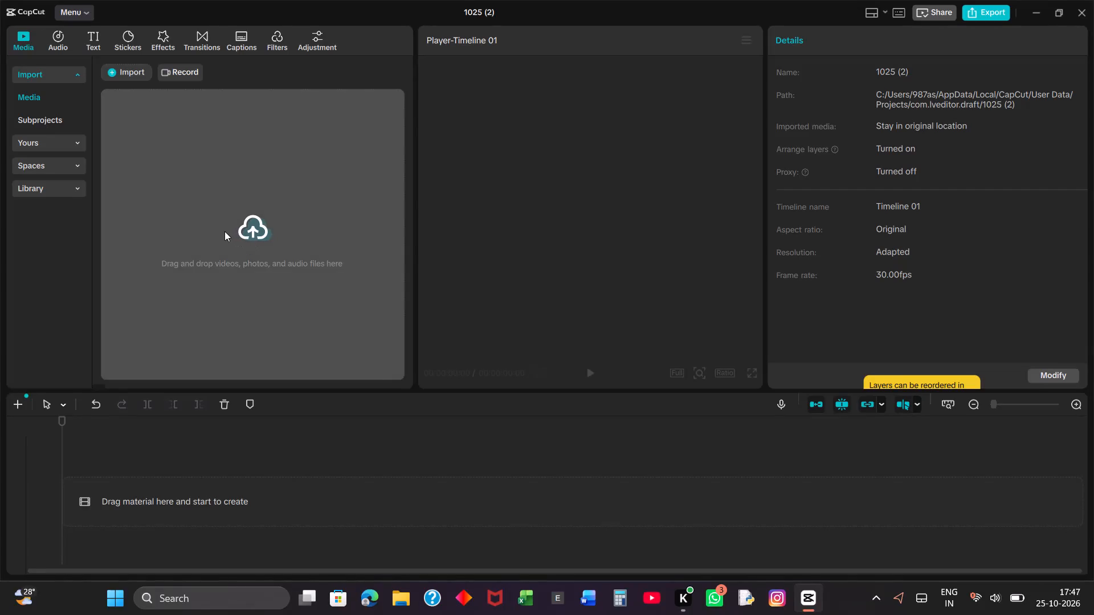
Open the media import dialog and look in the connected phone's Capcut folder in internal storage for footage.
left_click(228, 235)
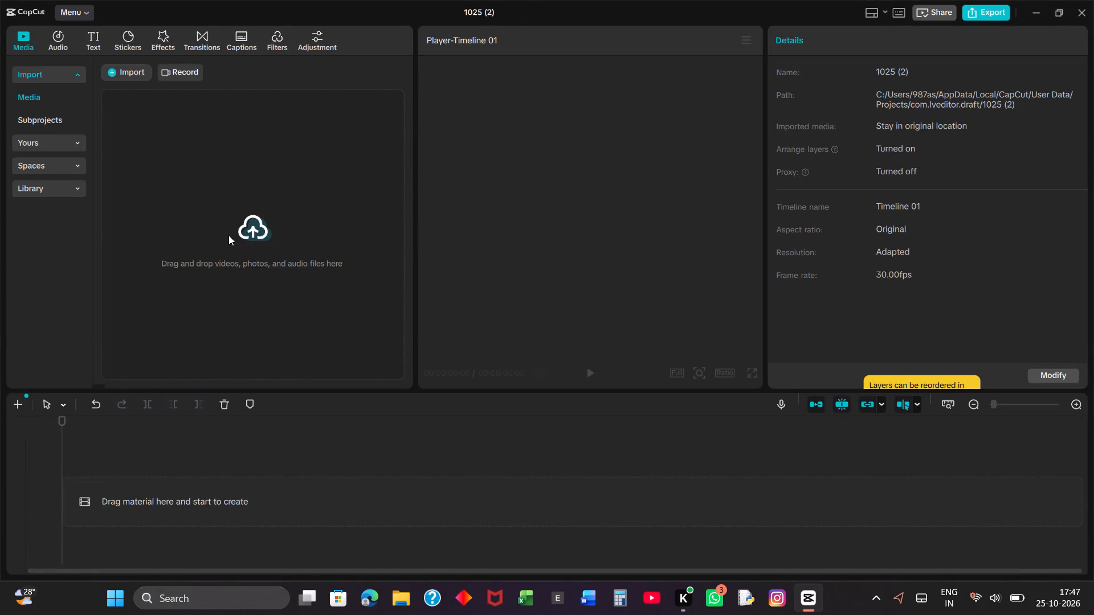
scroll(28, 203, "down", 3)
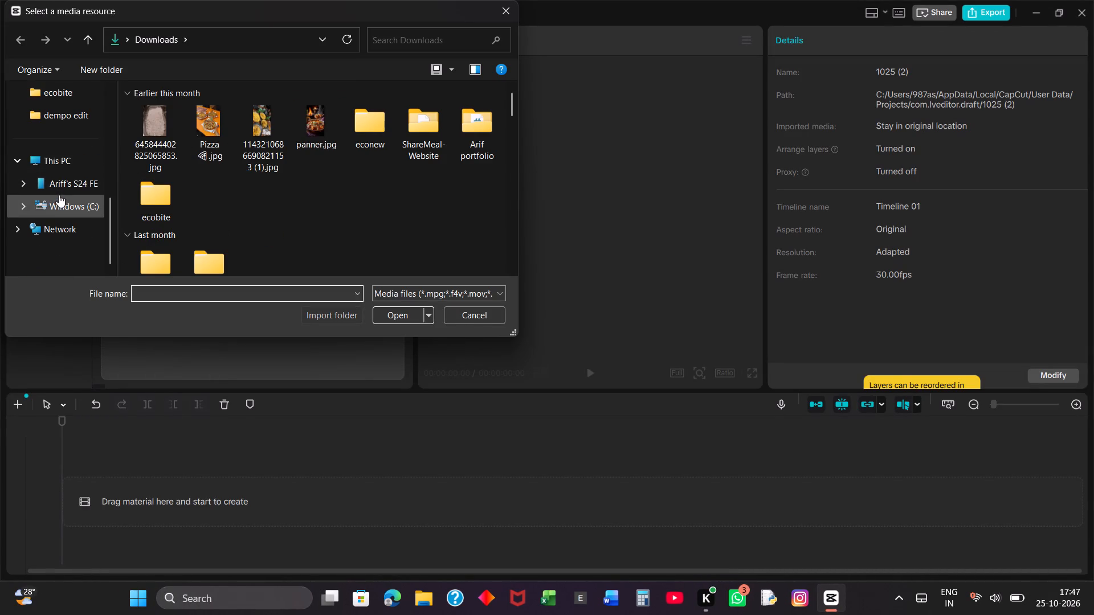
left_click(58, 187)
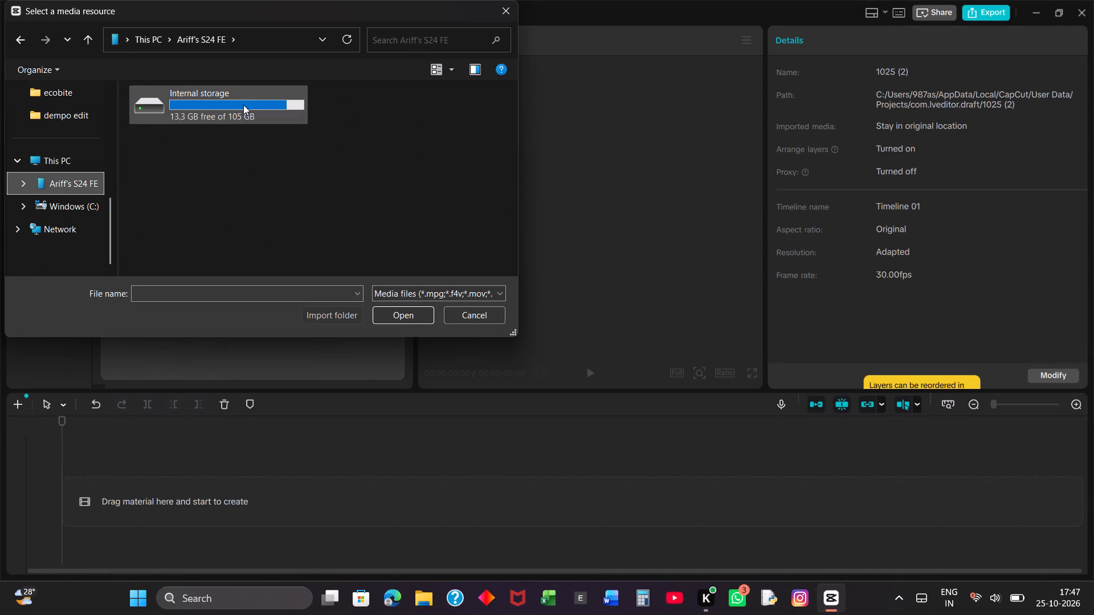
left_click(243, 105)
double_click(243, 105)
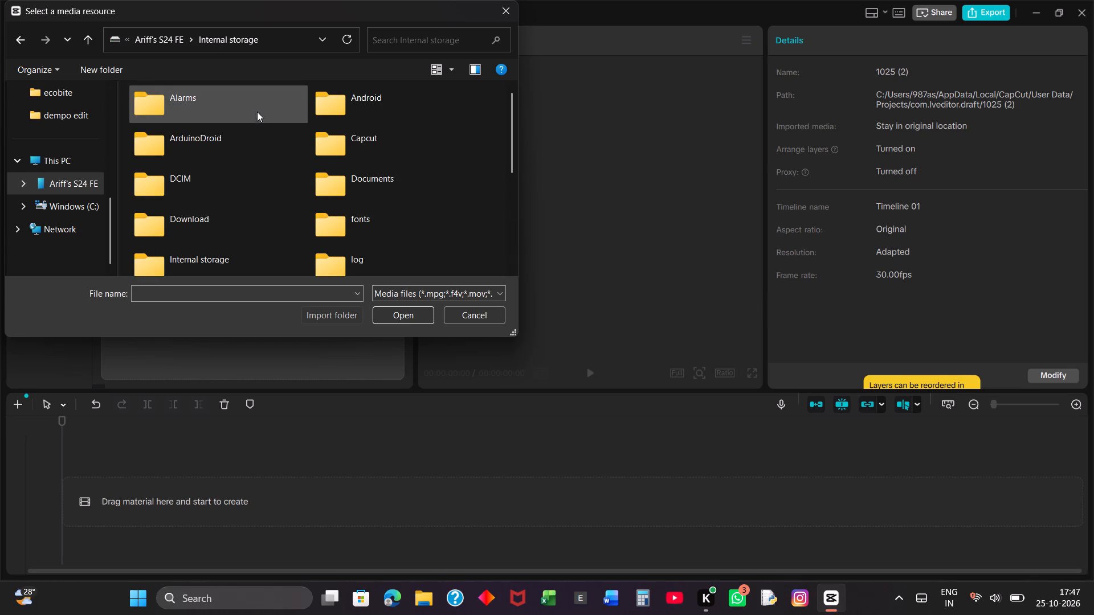
scroll(334, 171, "down", 1)
scroll(334, 171, "up", 2)
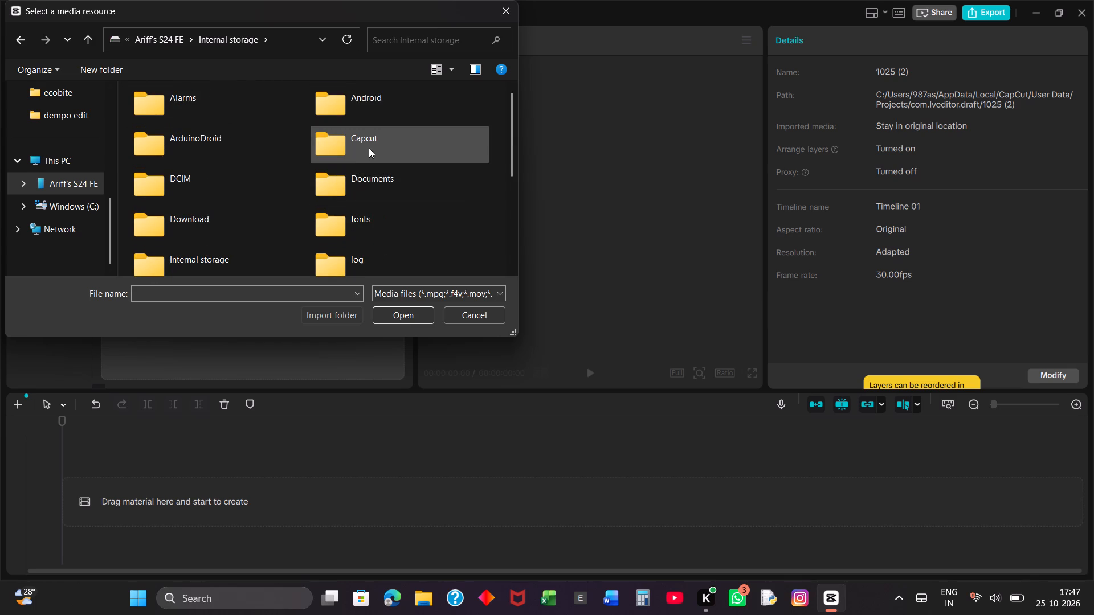
double_click(371, 146)
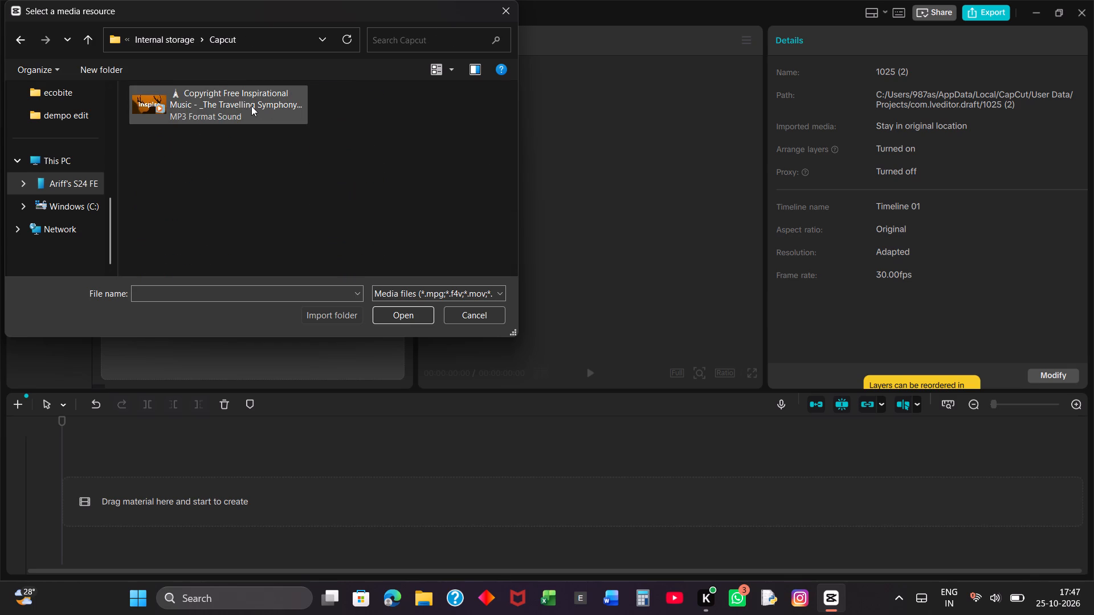
Look through the phone's internal storage and its Download folder for a video to import, and close the import dialog.
left_click(19, 40)
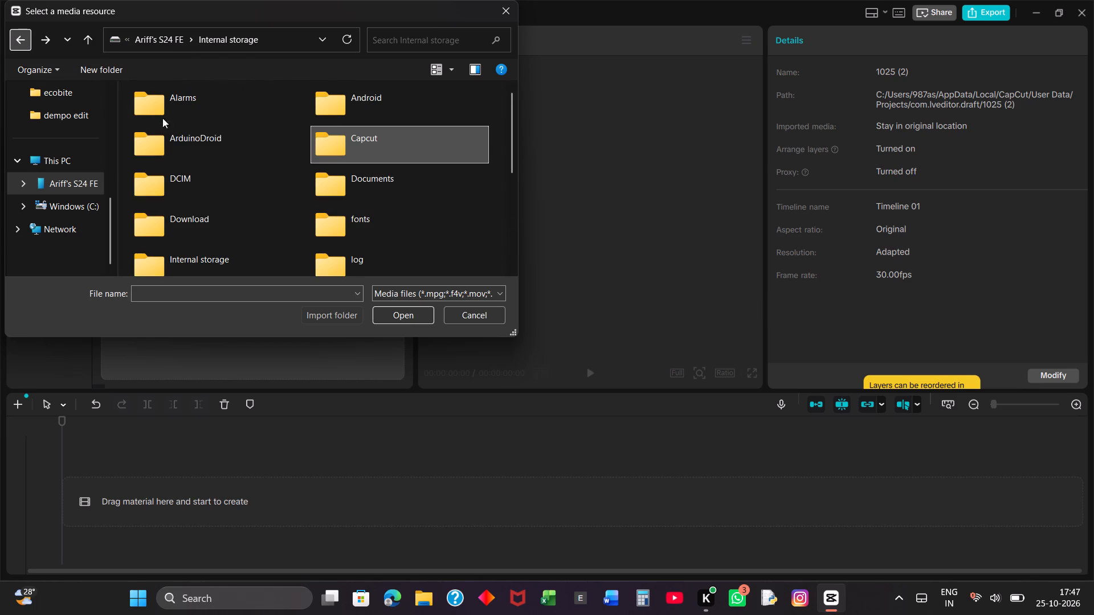
scroll(252, 211, "down", 2)
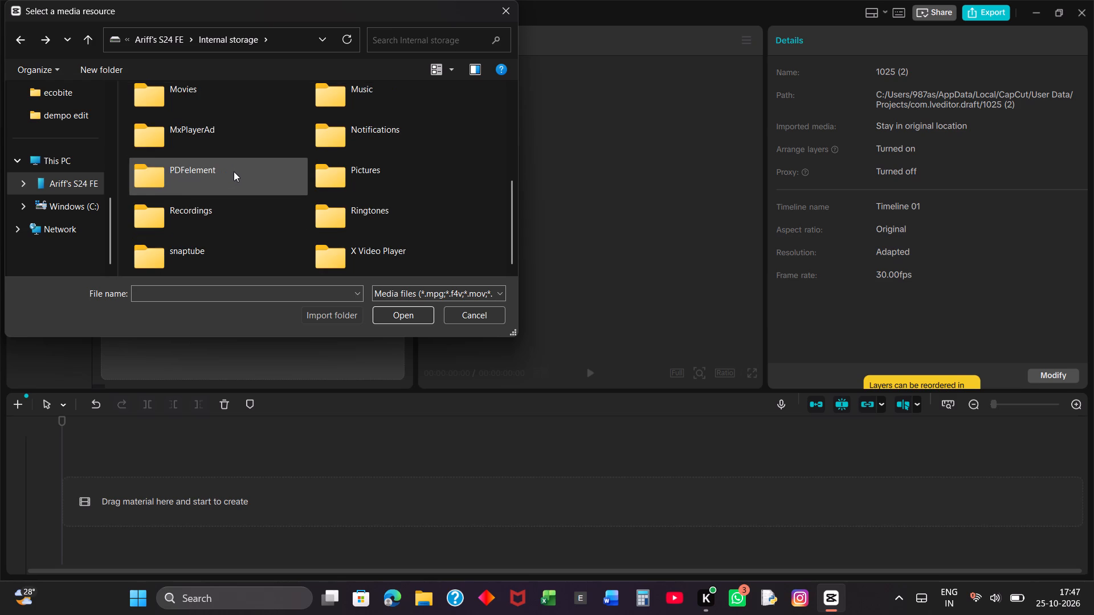
scroll(234, 171, "down", 4)
scroll(234, 171, "up", 7)
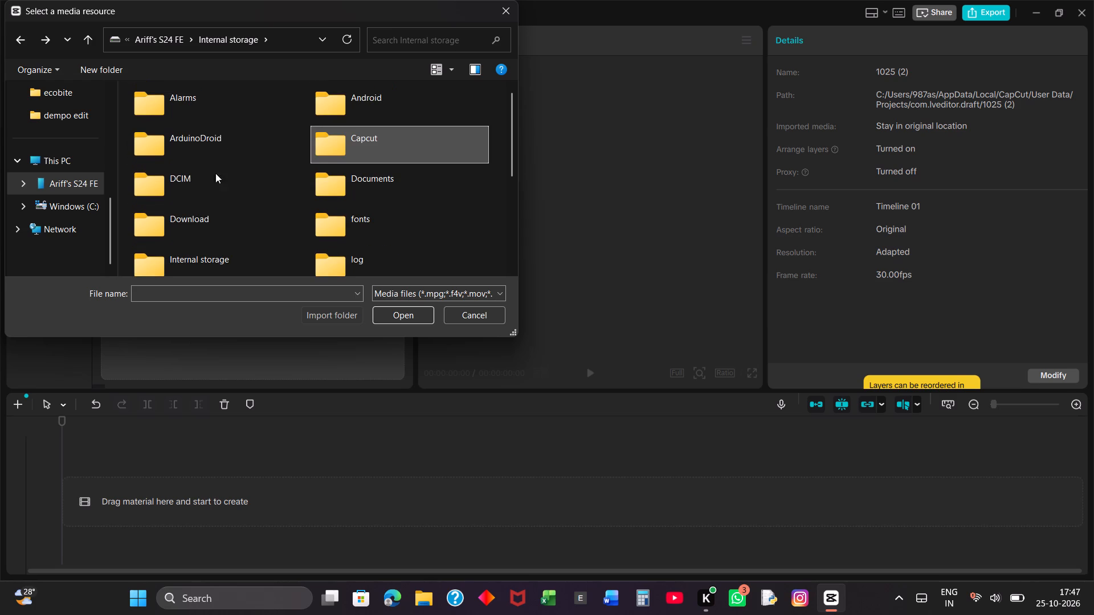
double_click(211, 212)
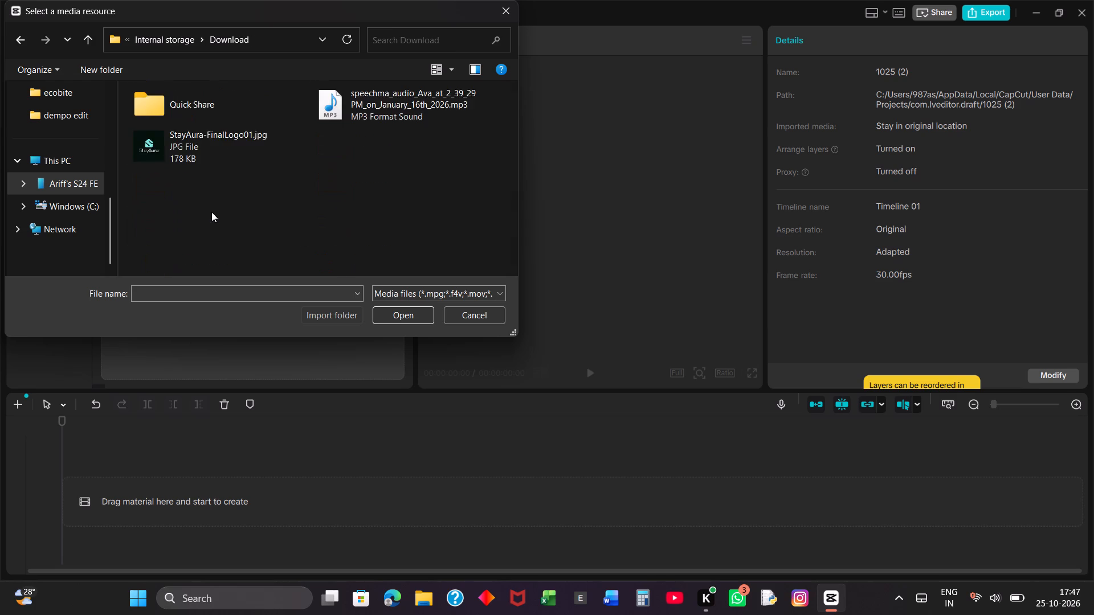
scroll(240, 212, "down", 3)
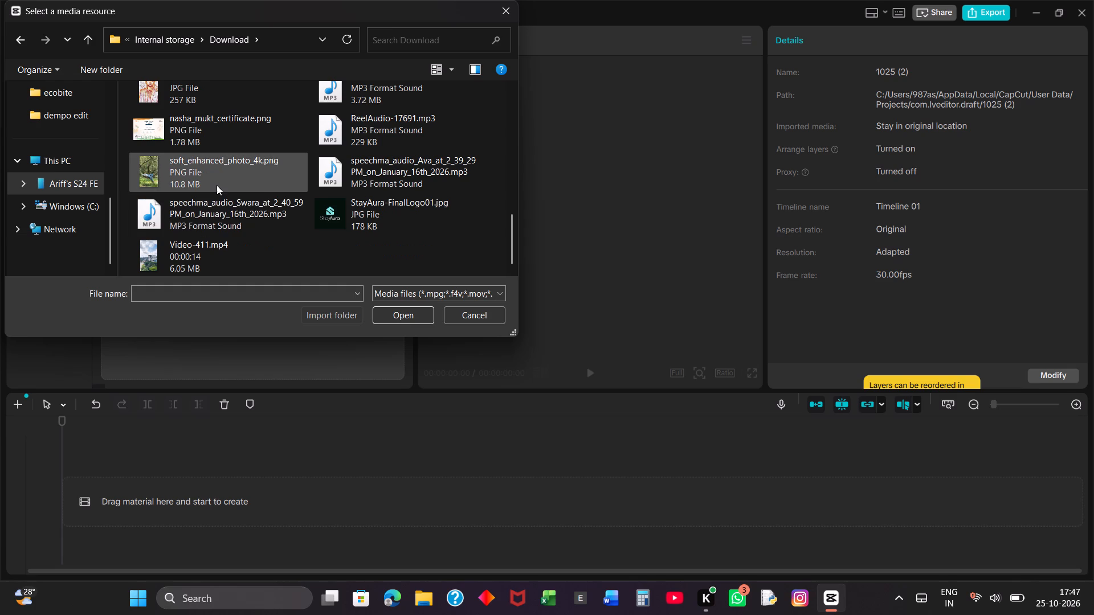
scroll(217, 183, "up", 1)
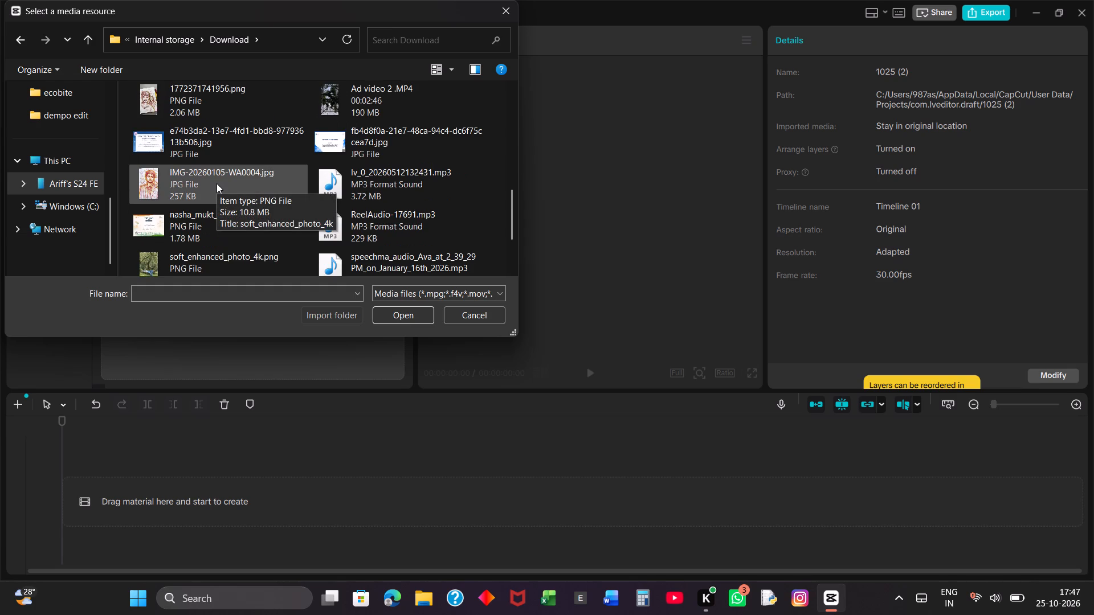
scroll(217, 183, "up", 1)
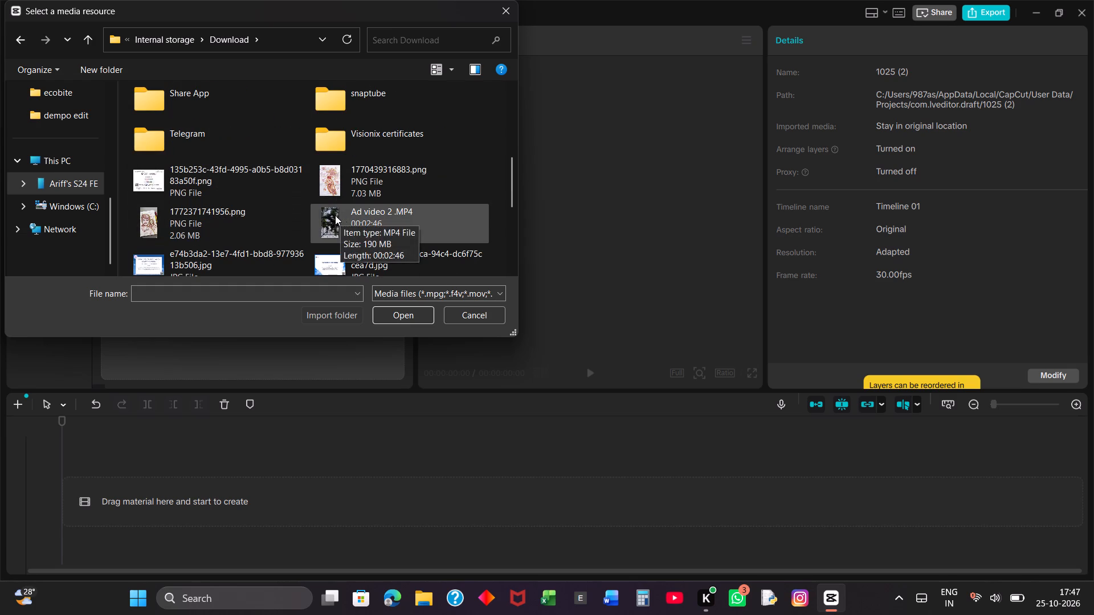
scroll(264, 206, "down", 4)
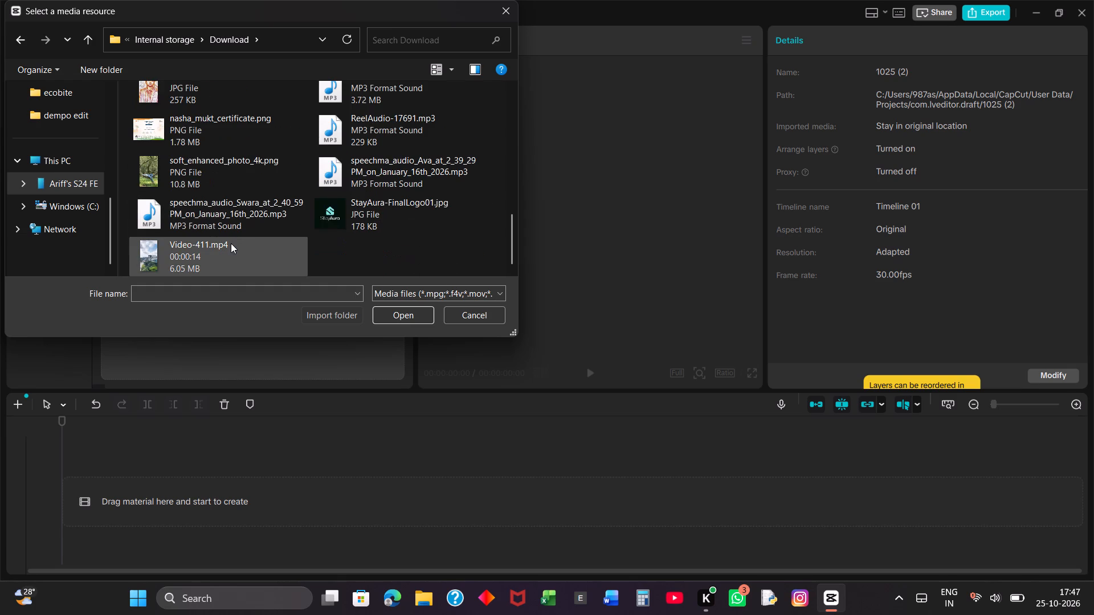
scroll(288, 151, "up", 2)
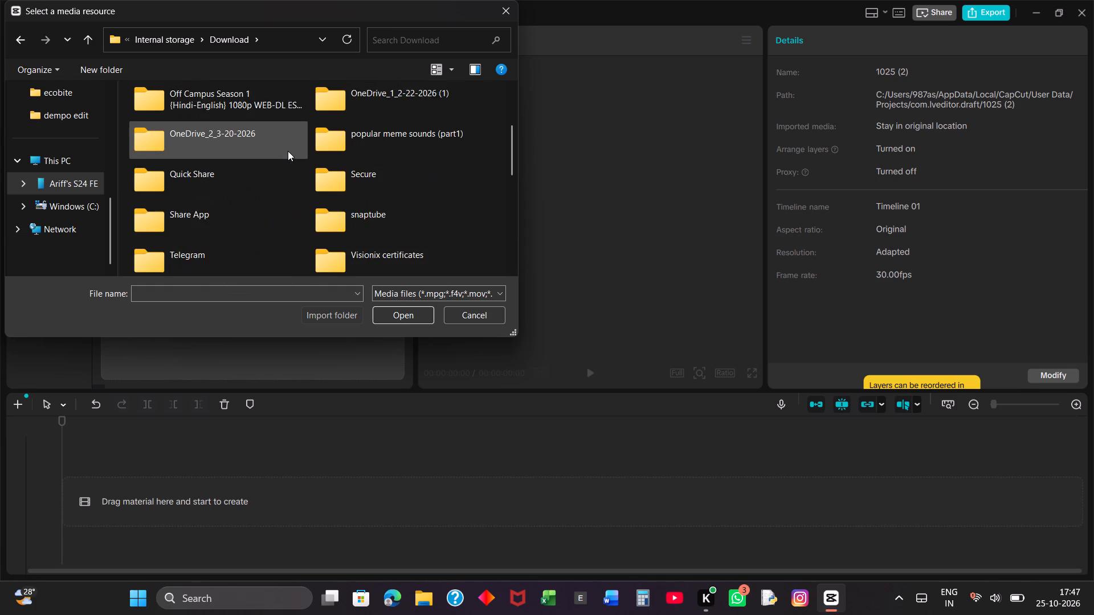
scroll(288, 151, "up", 2)
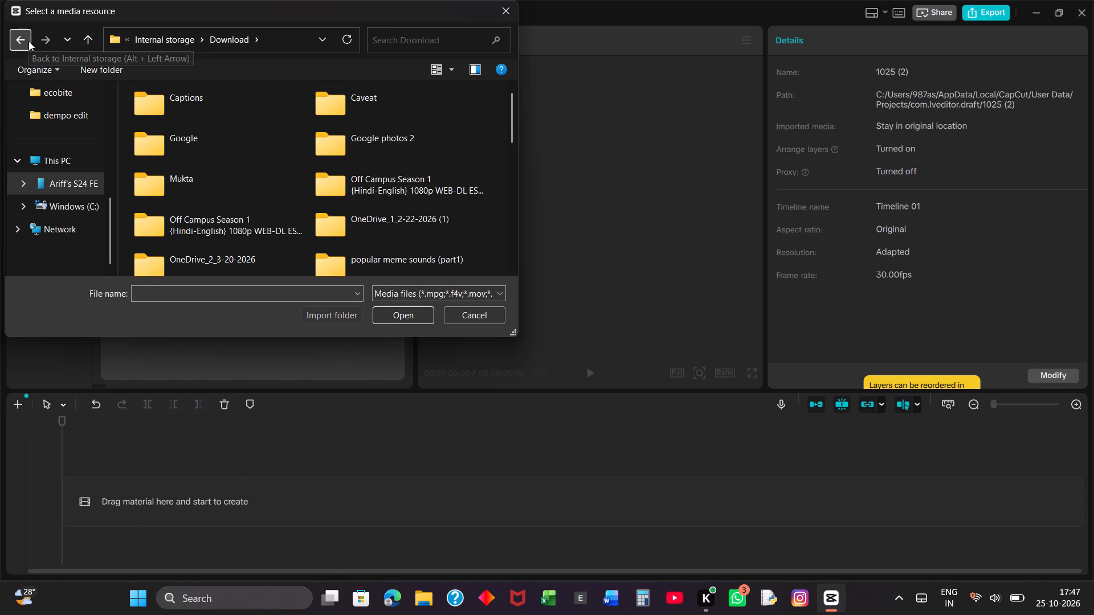
left_click(498, 11)
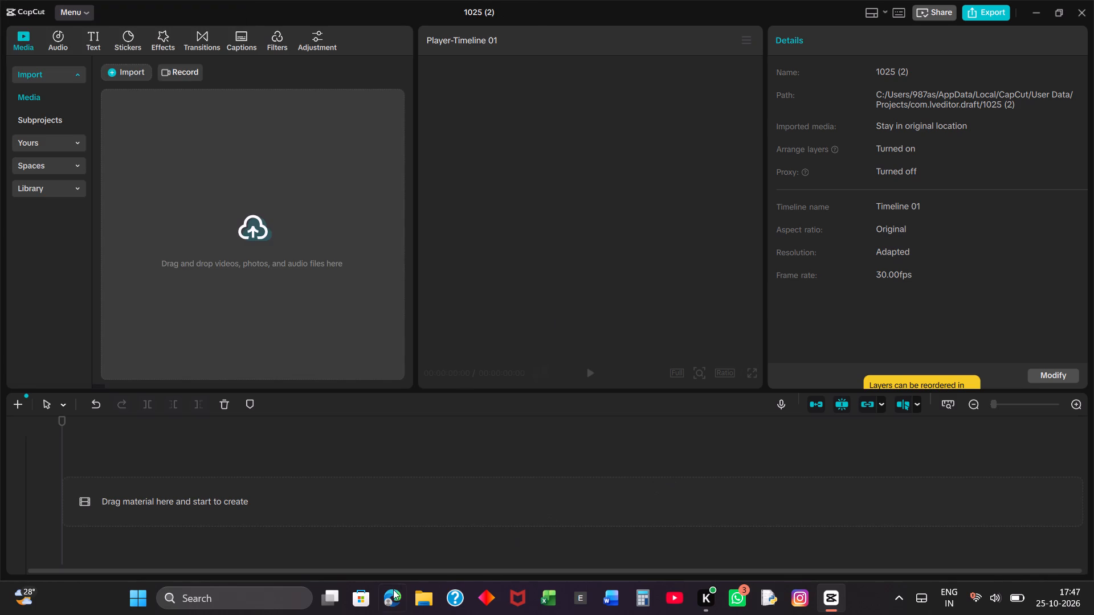
Switch to Microsoft Edge and open the Pinterest website.
left_click(391, 591)
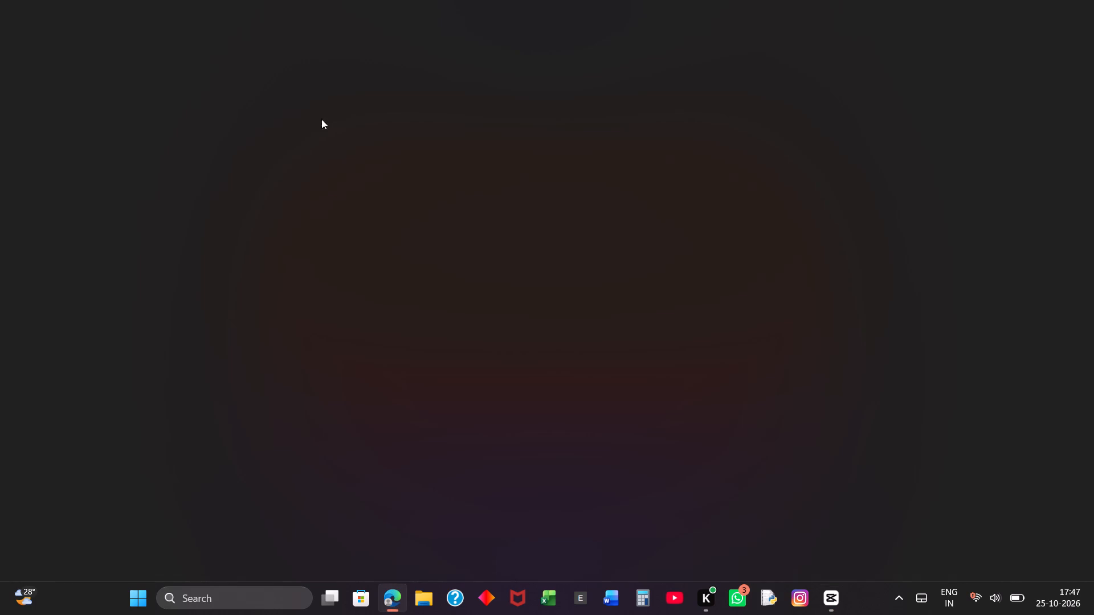
left_click(271, 51)
type("pi")
key("Return")
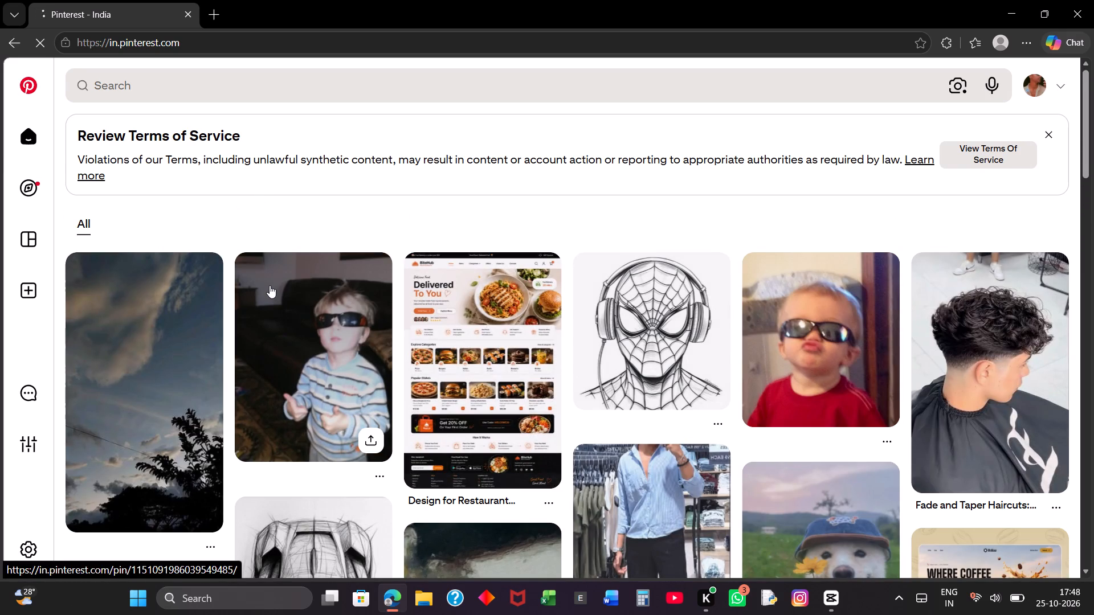
Browse the Pinterest home feed for usable footage.
scroll(402, 411, "down", 1)
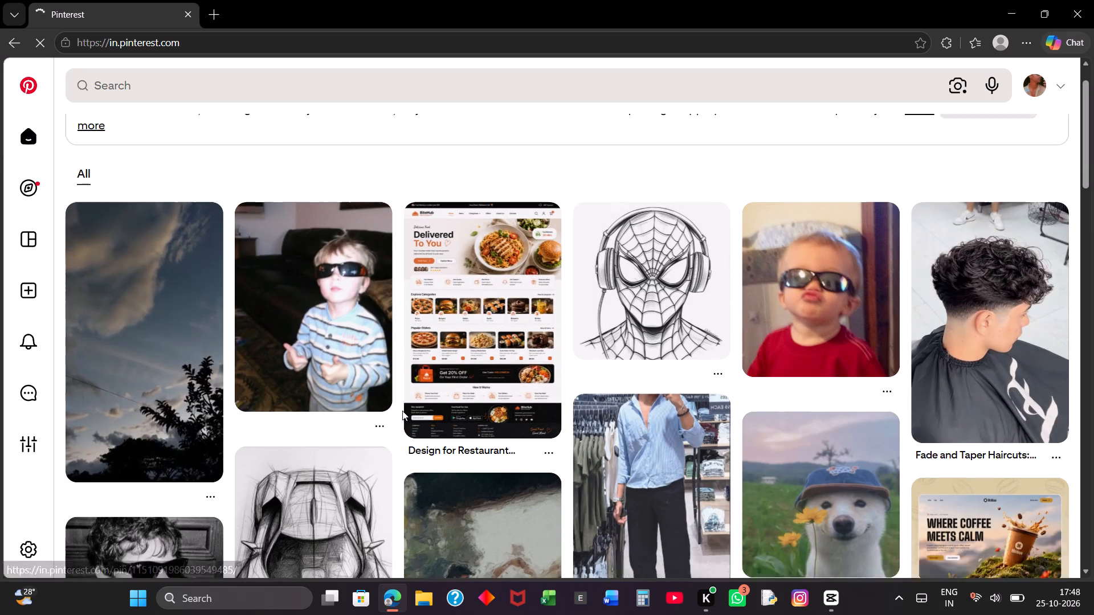
scroll(402, 411, "down", 6)
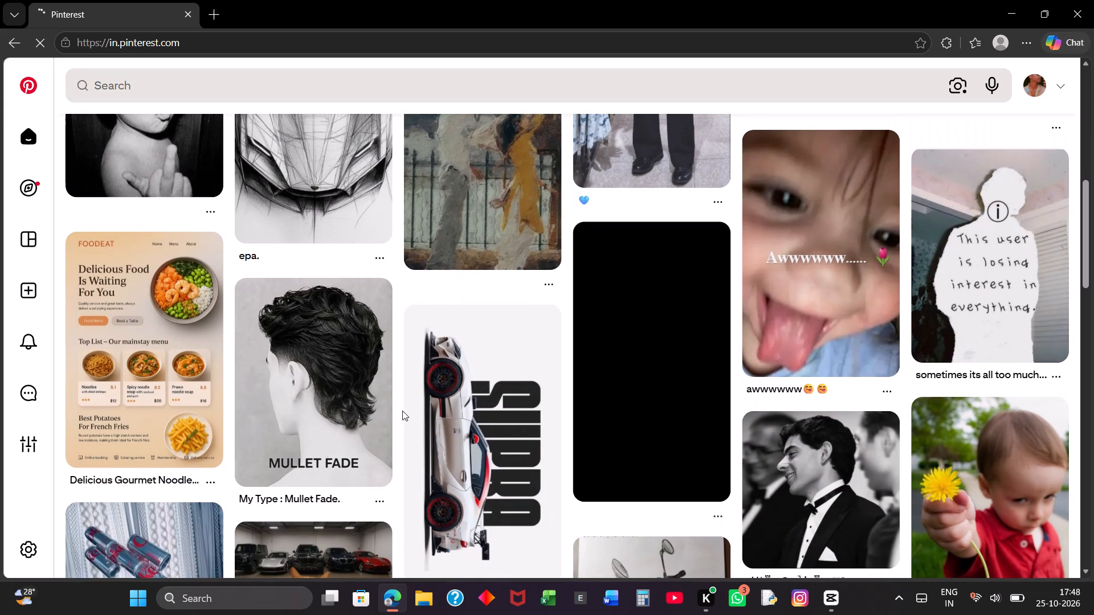
scroll(402, 411, "down", 5)
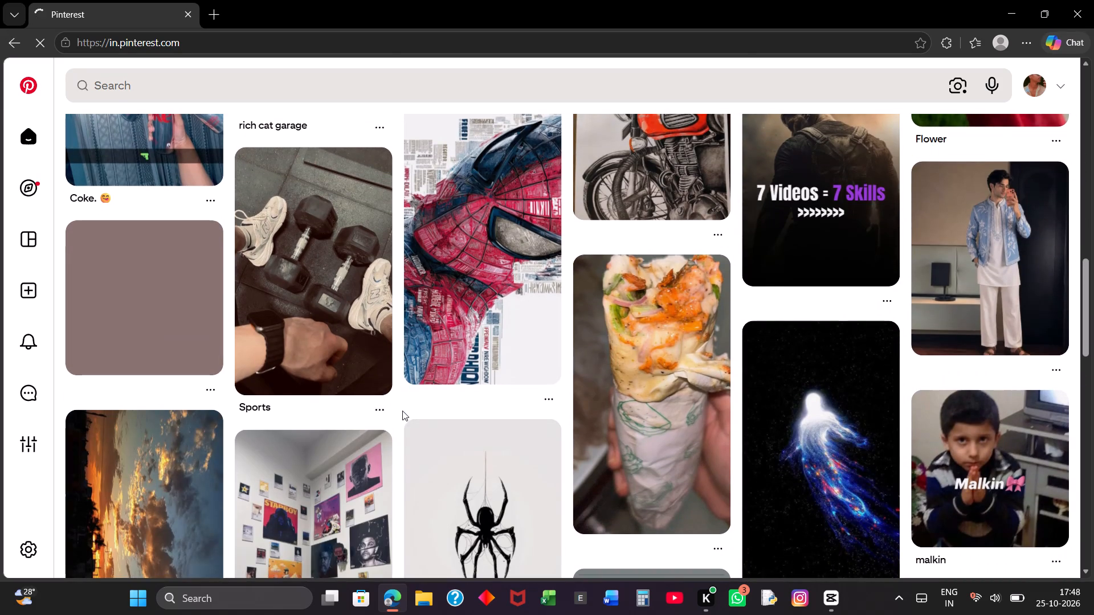
scroll(402, 411, "down", 3)
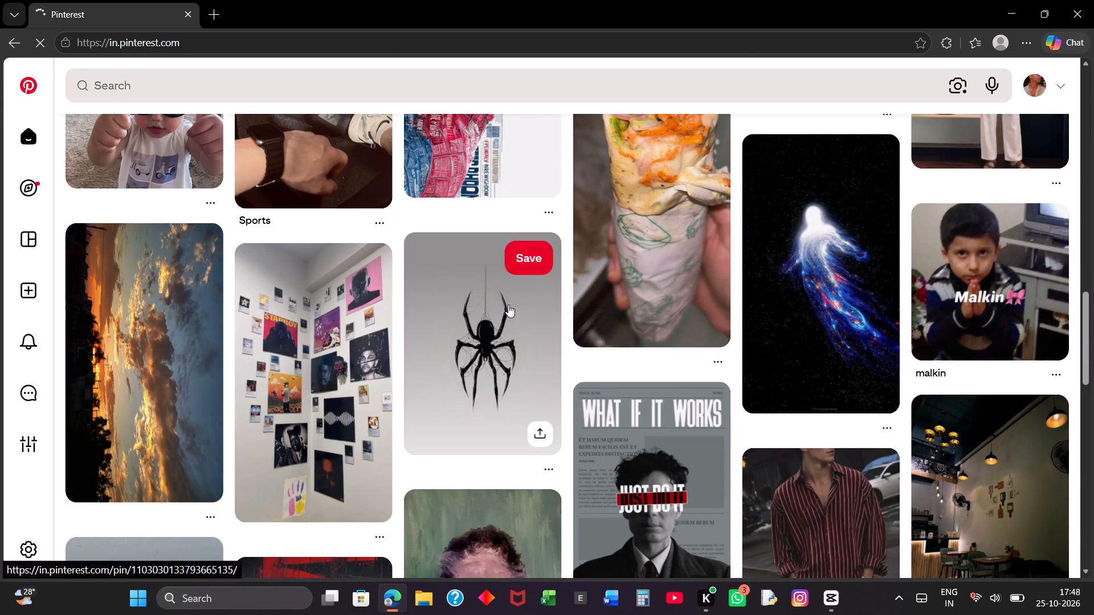
Search Pinterest for "editing sample".
left_click(537, 97)
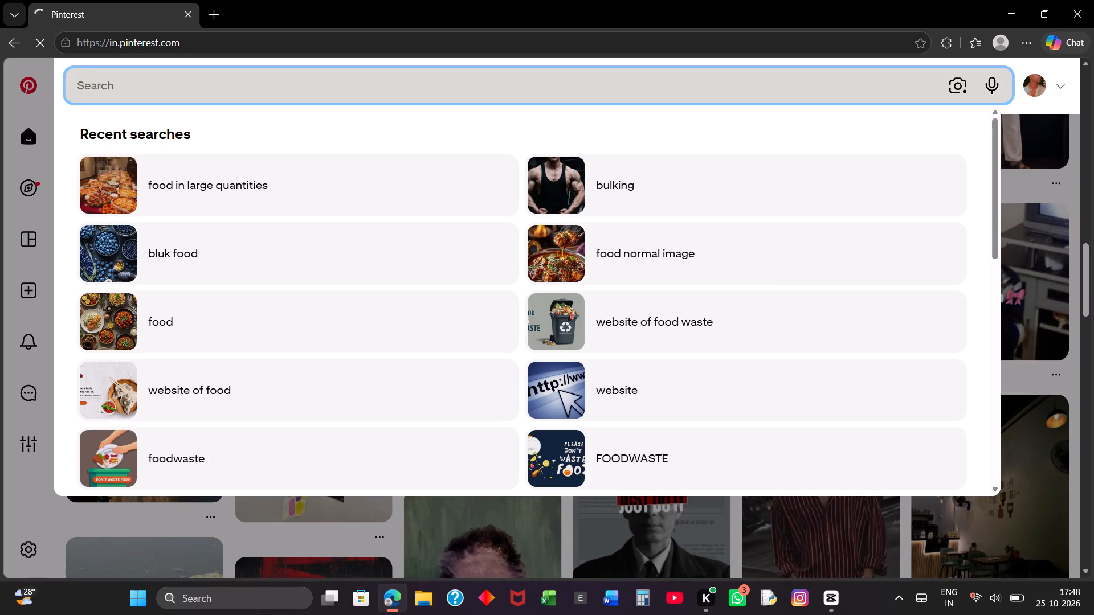
type("he")
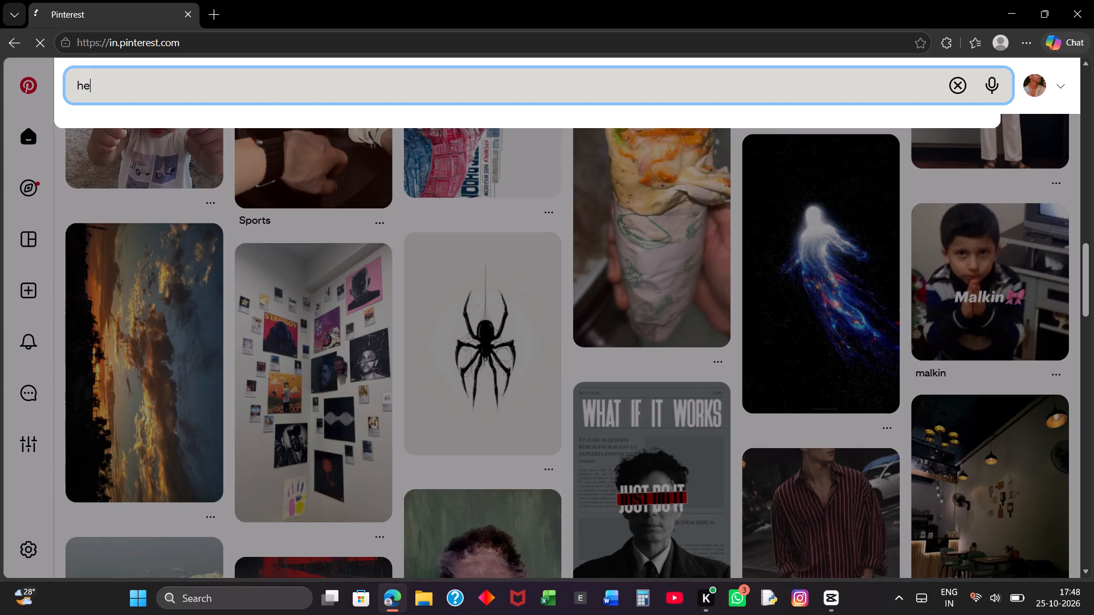
key("BackSpace")
key("BackSpace")
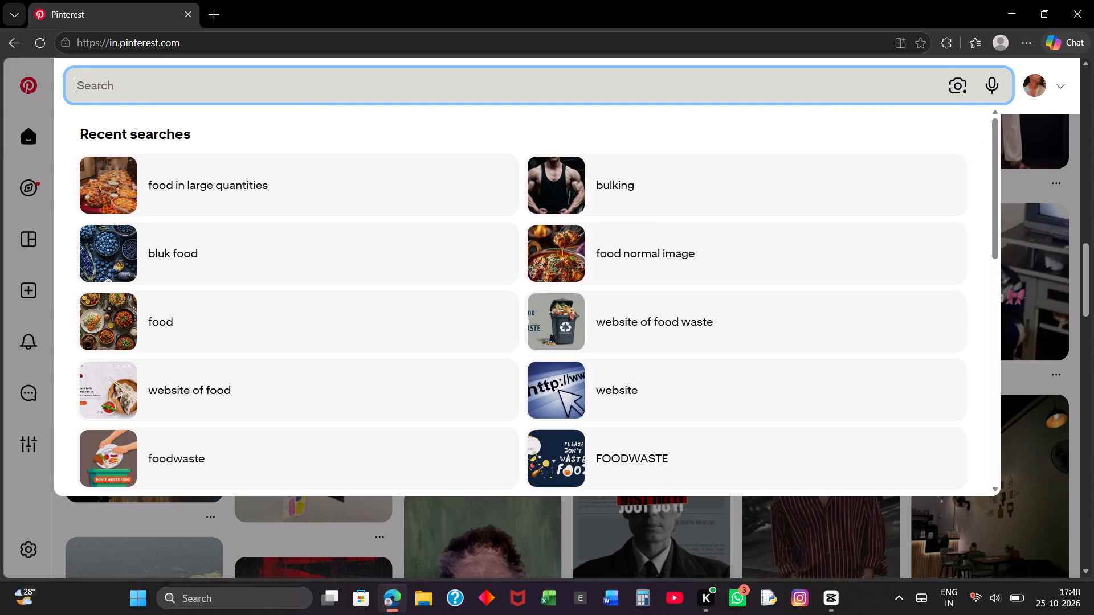
type("editing sample")
key("Return")
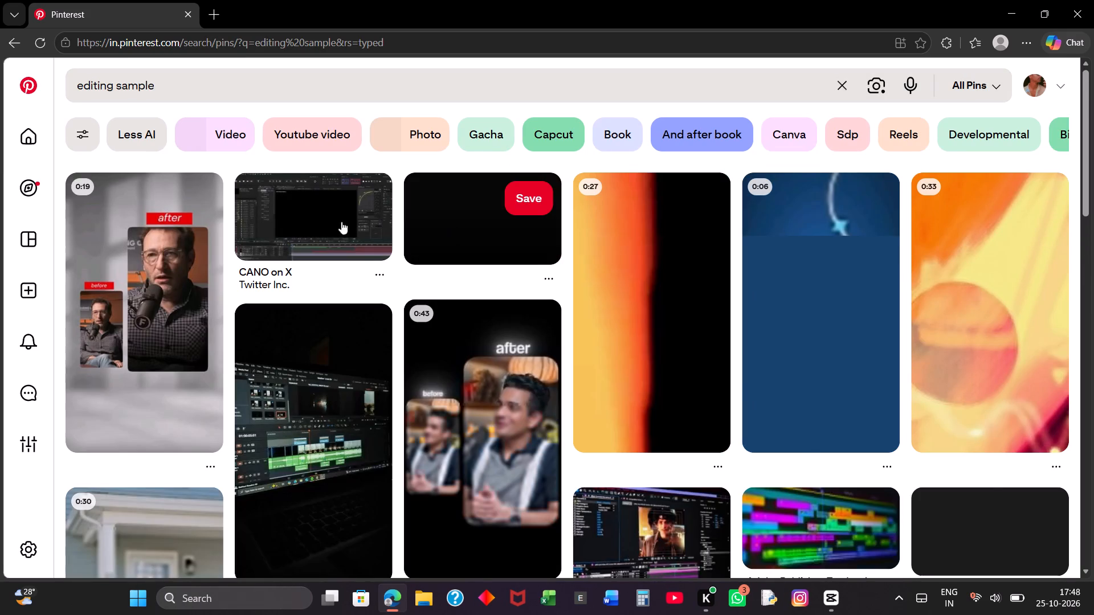
Open the 0:30 video pin of the woman in a dark dress outside a house from the search results.
scroll(292, 423, "down", 2)
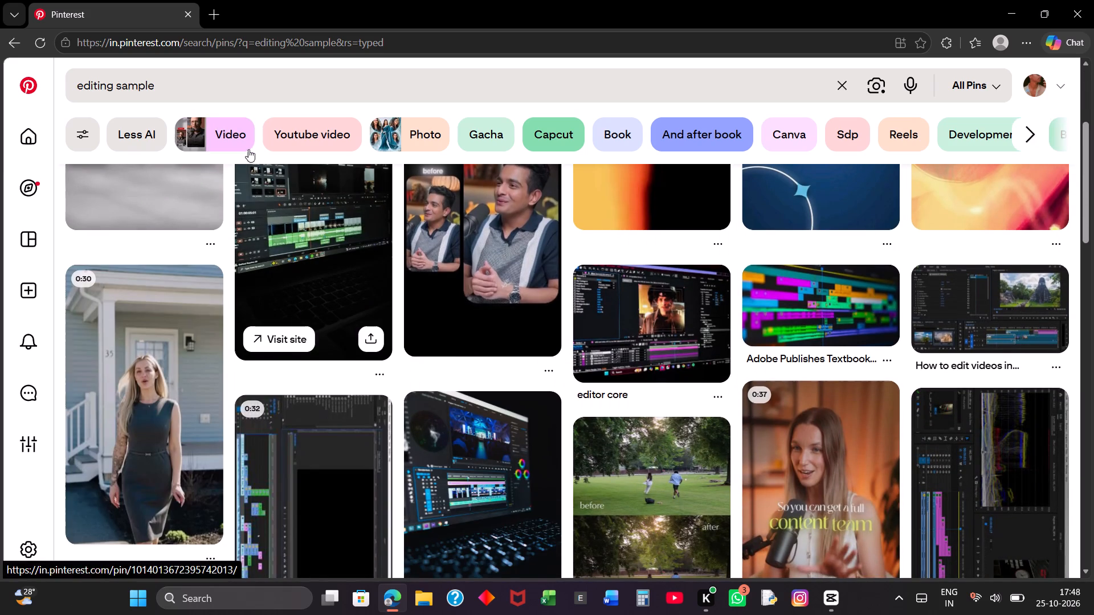
scroll(397, 419, "down", 3)
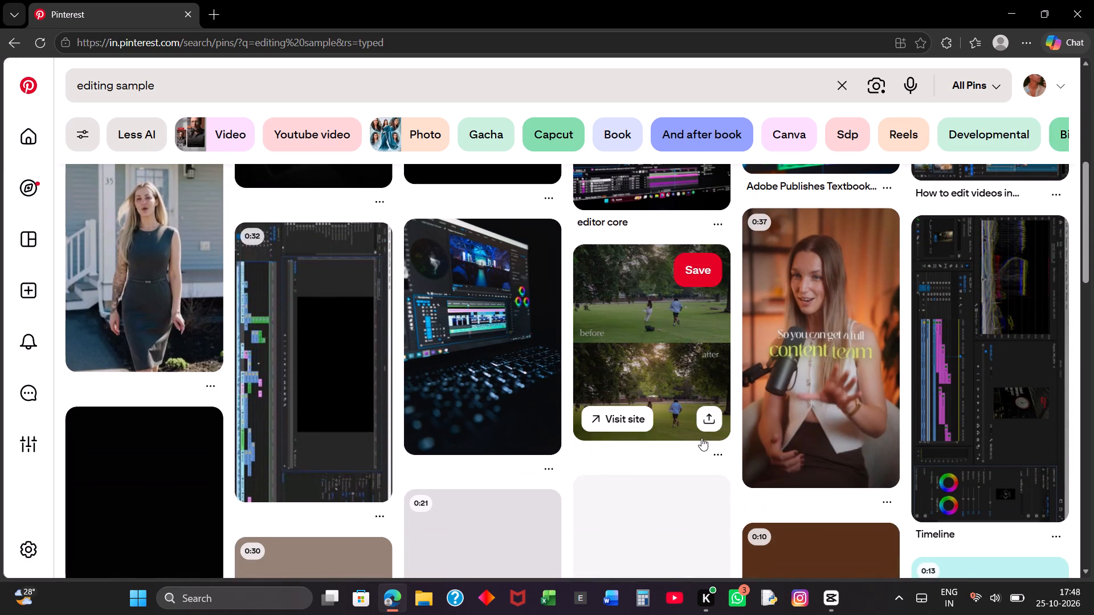
left_click(124, 329)
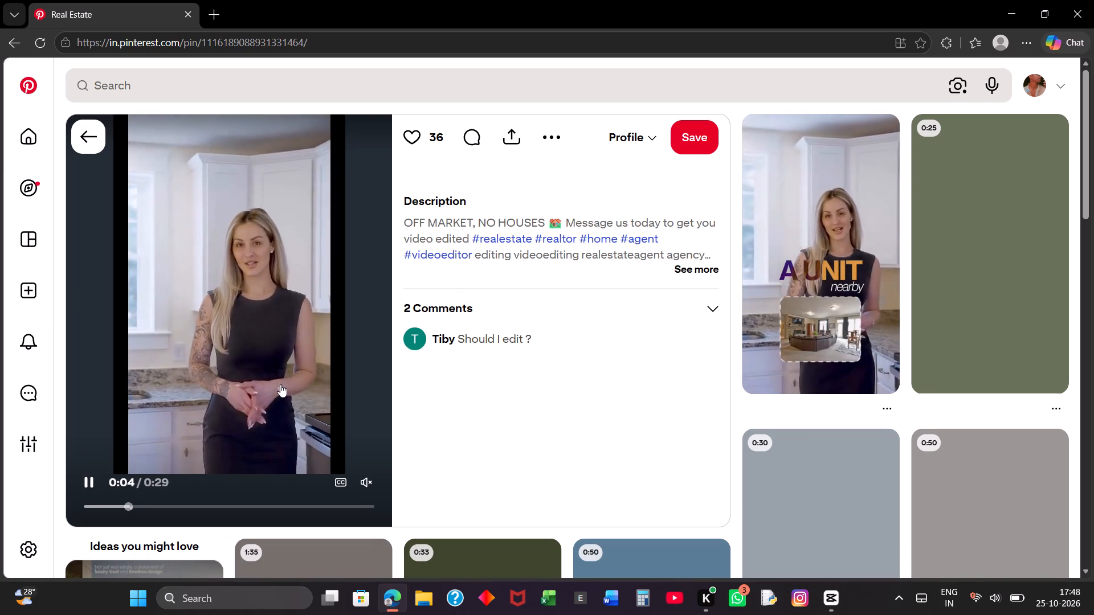
scroll(306, 409, "down", 2)
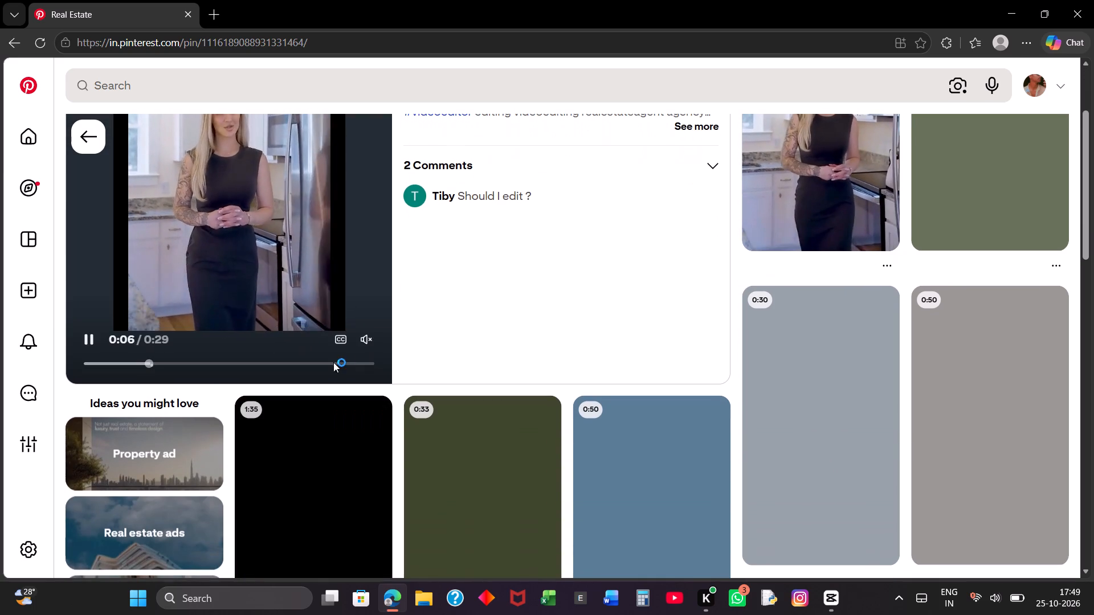
scroll(203, 314, "up", 2)
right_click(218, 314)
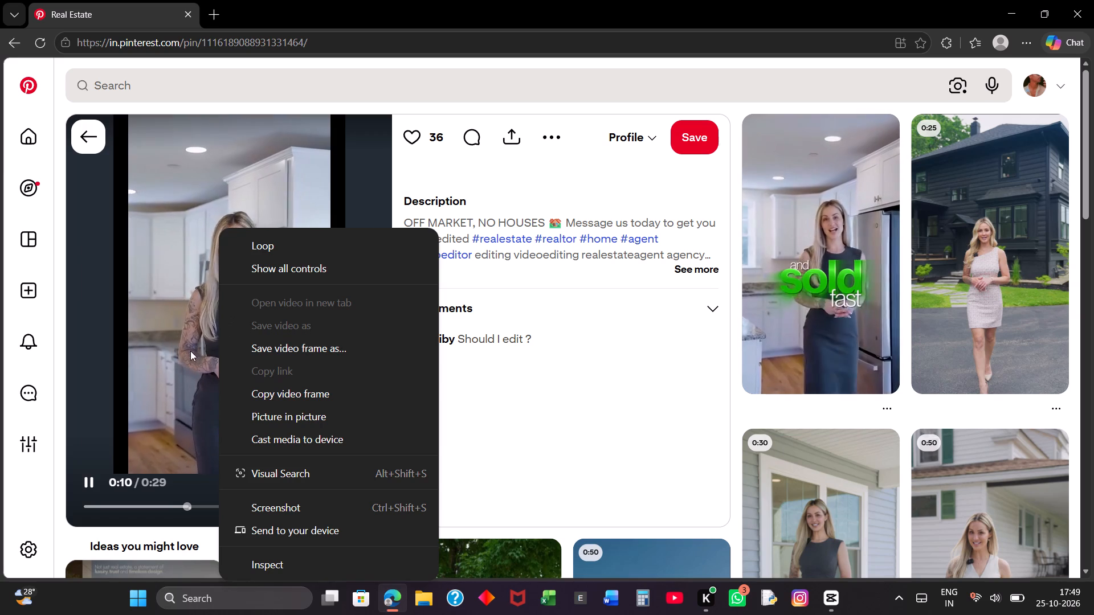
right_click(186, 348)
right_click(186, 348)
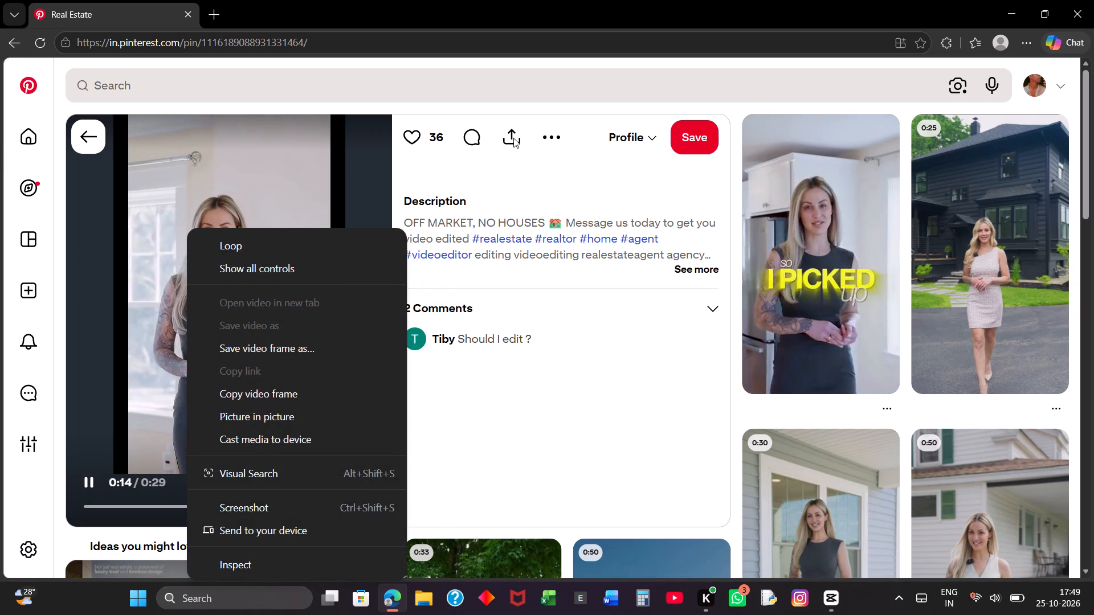
Copy the share link of the opened real estate video pin.
left_click(515, 138)
left_click(515, 138)
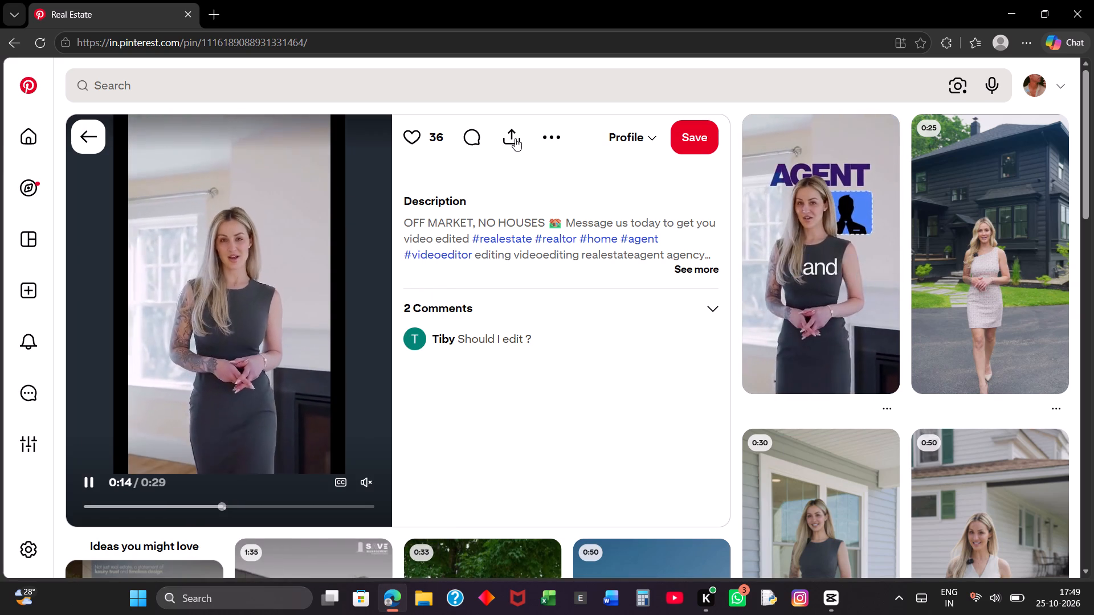
left_click(515, 138)
left_click(407, 223)
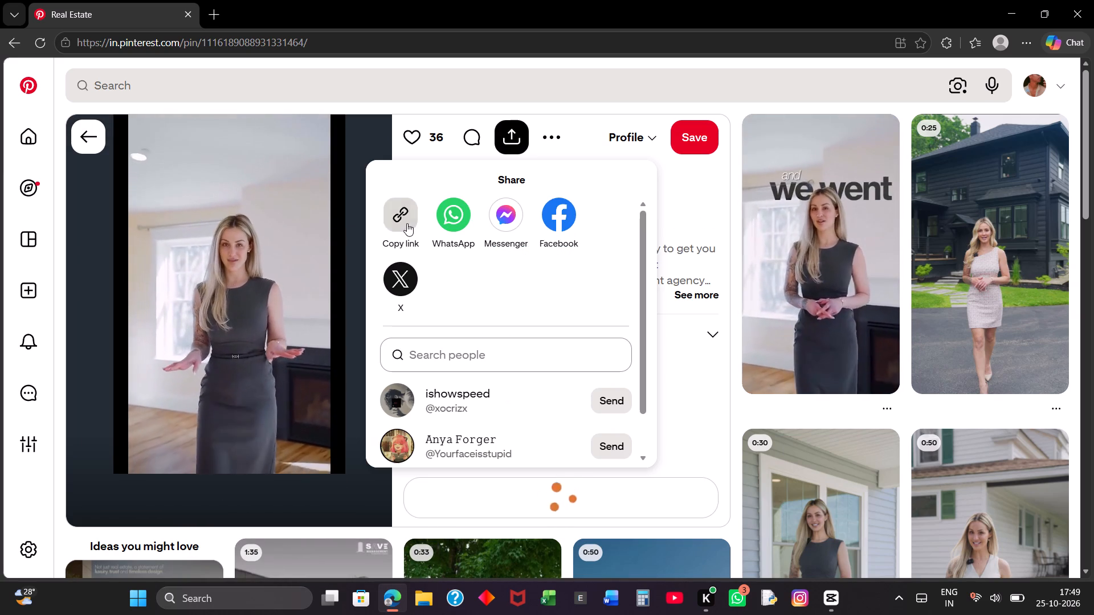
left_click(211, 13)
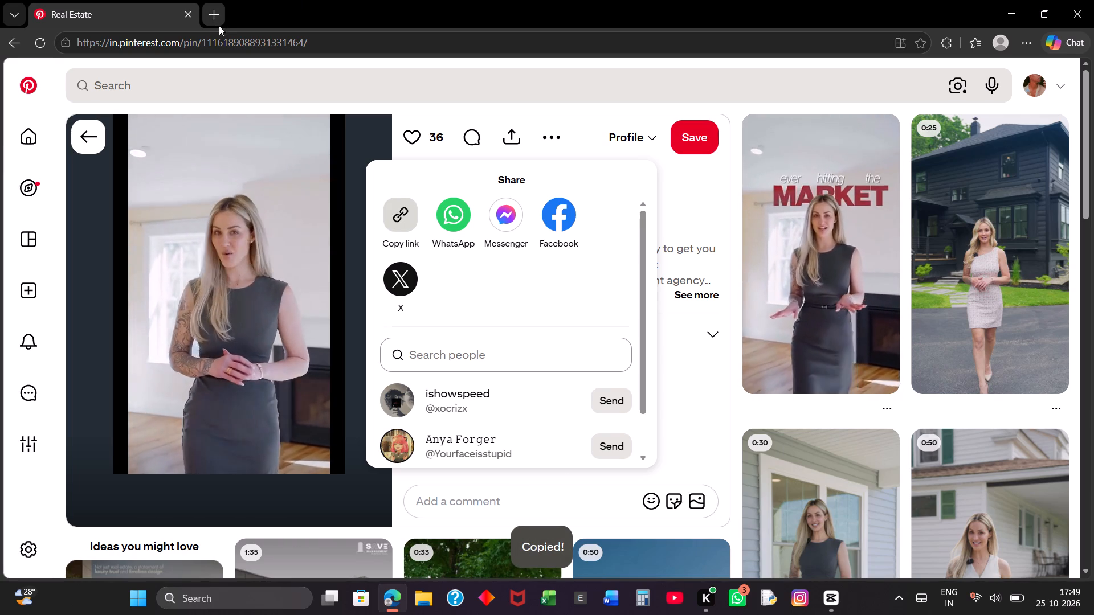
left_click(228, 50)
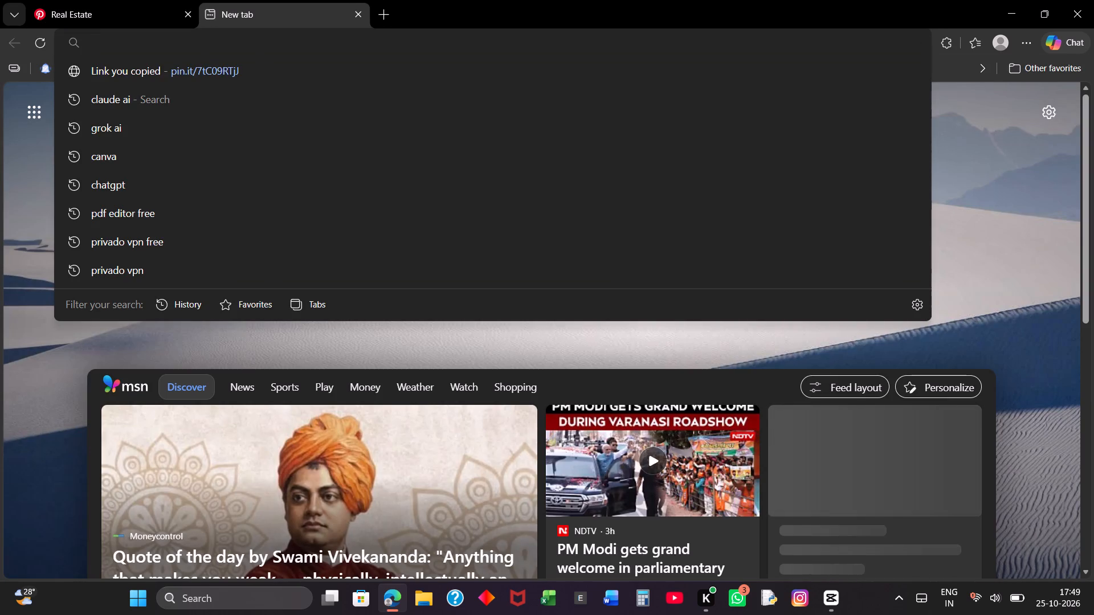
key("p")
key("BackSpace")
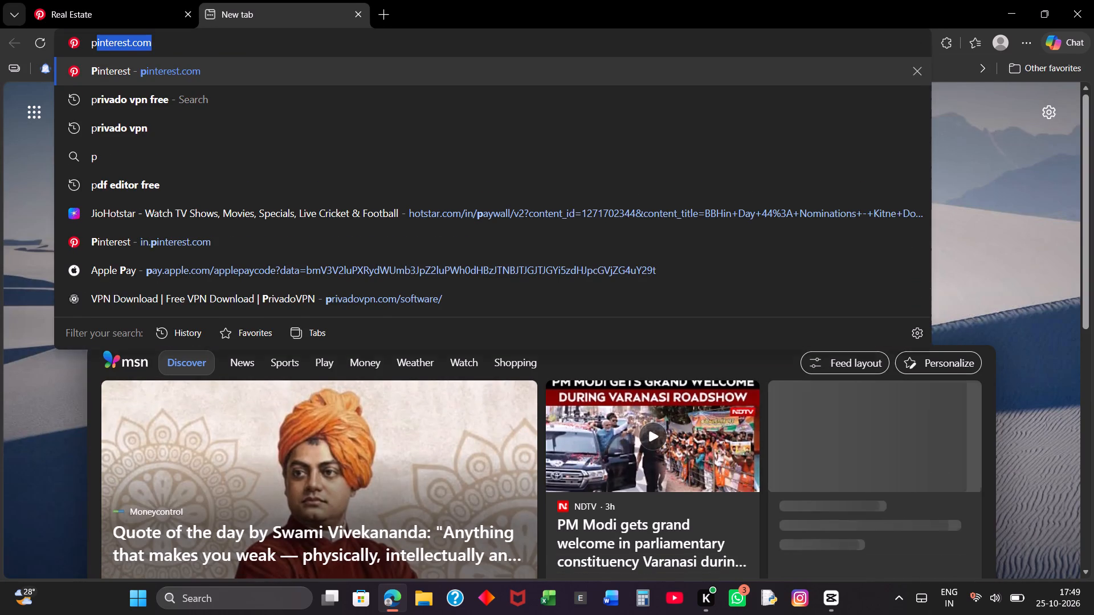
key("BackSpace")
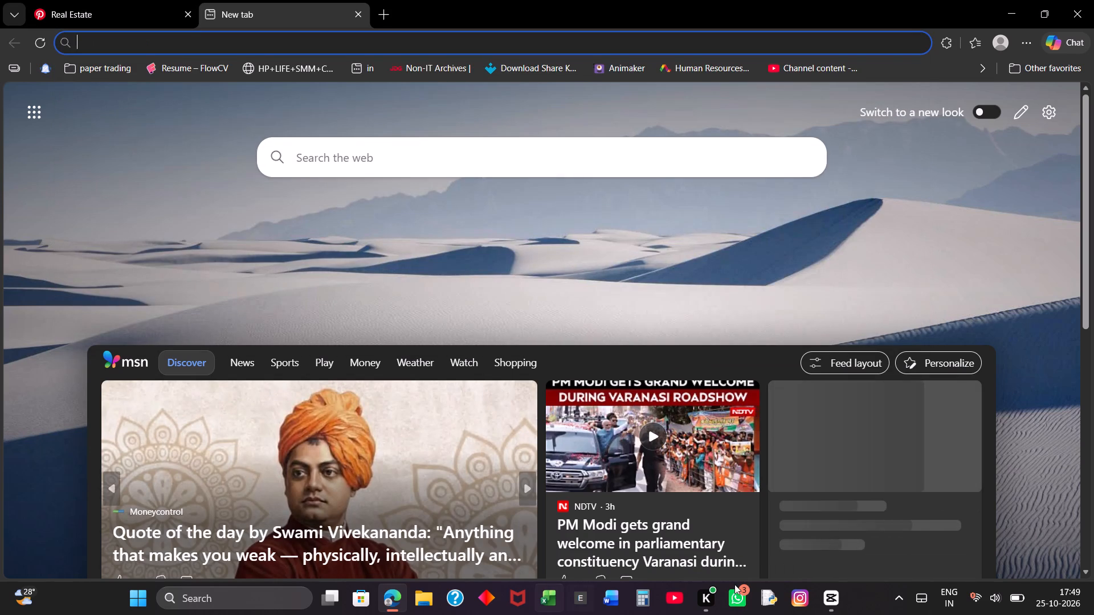
Switch back to the empty 1025 (2) project in CapCut.
left_click(826, 606)
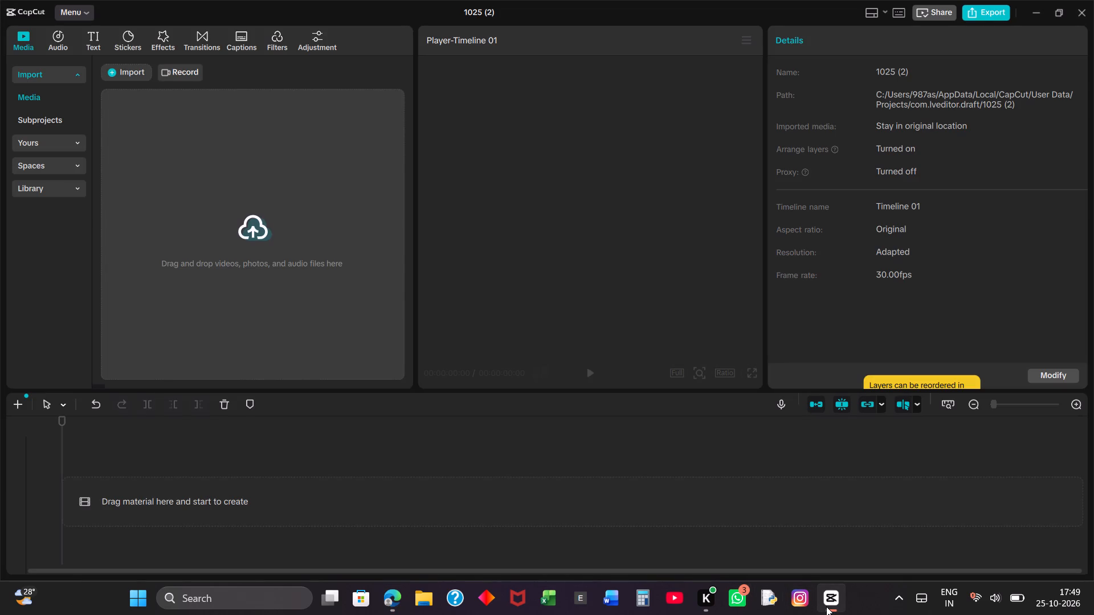
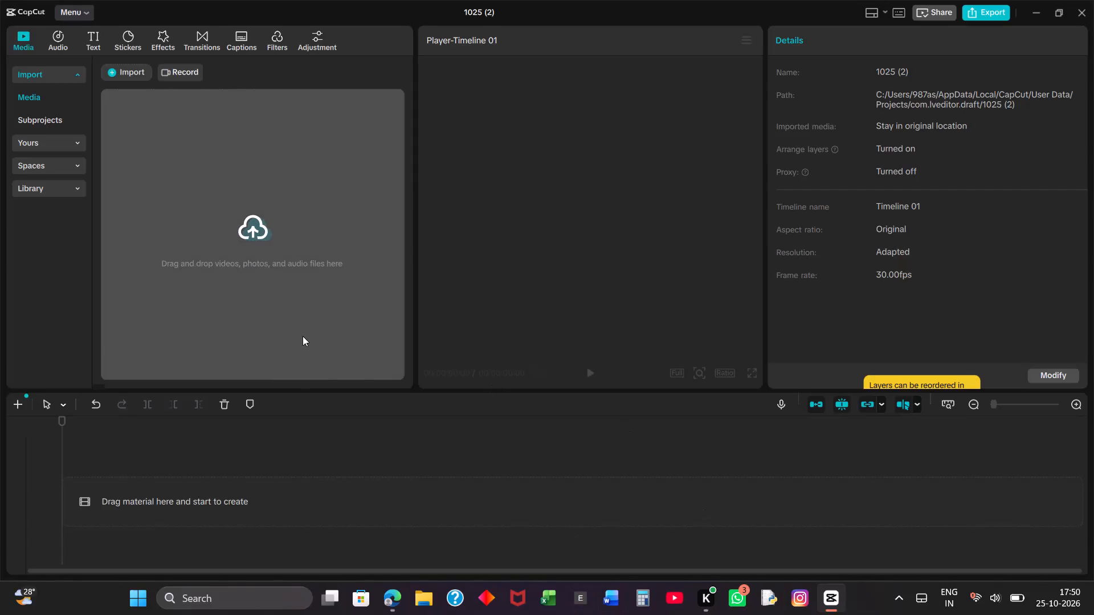
Import IMG_0135.MP4 from the connected S24 FE phone's Android/media/com.whatsapp/WhatsApp/Media/WhatsApp Documents folder into the project.
left_click(303, 336)
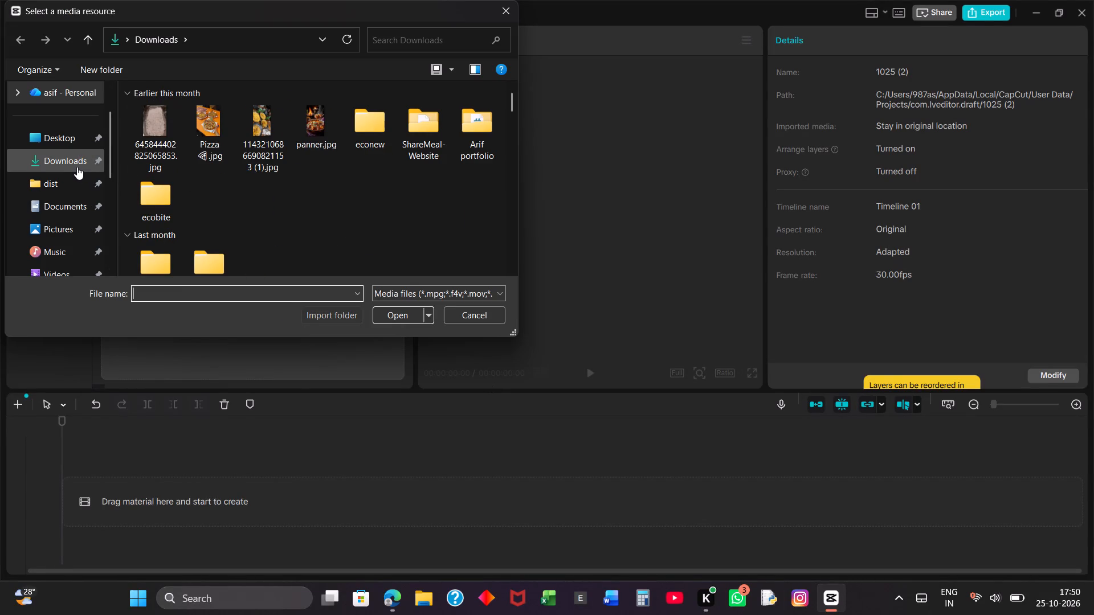
scroll(77, 167, "down", 1)
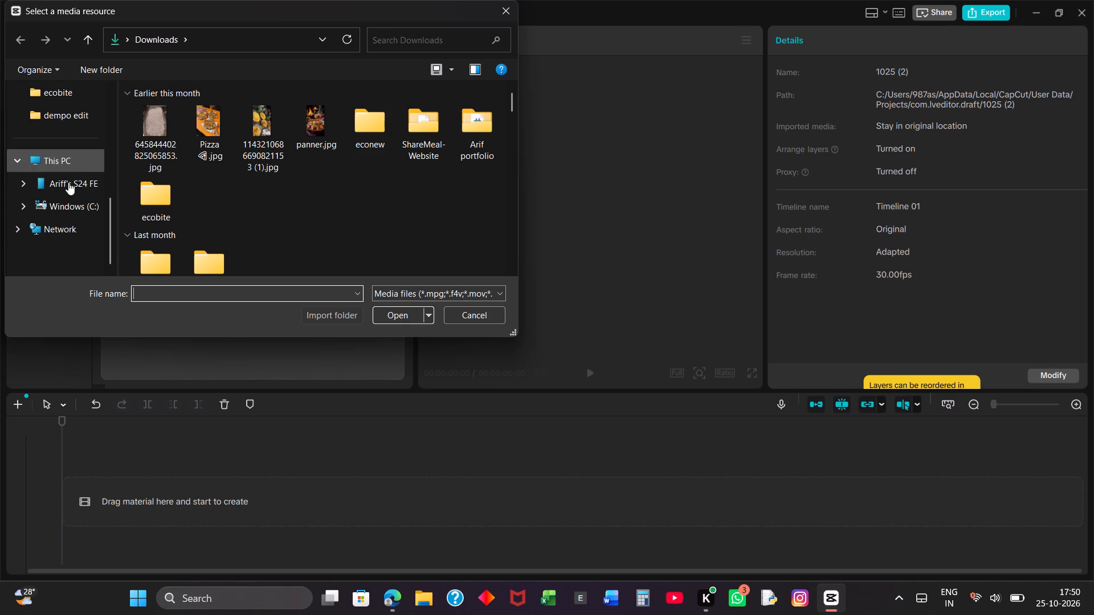
scroll(70, 107, "up", 3)
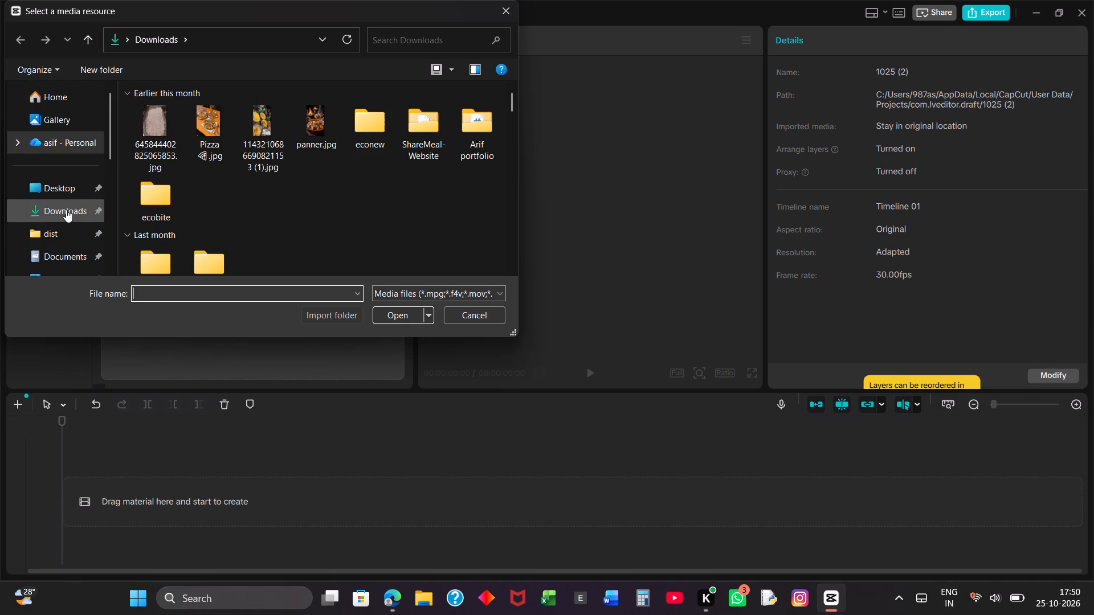
scroll(51, 123, "down", 3)
scroll(89, 222, "down", 5)
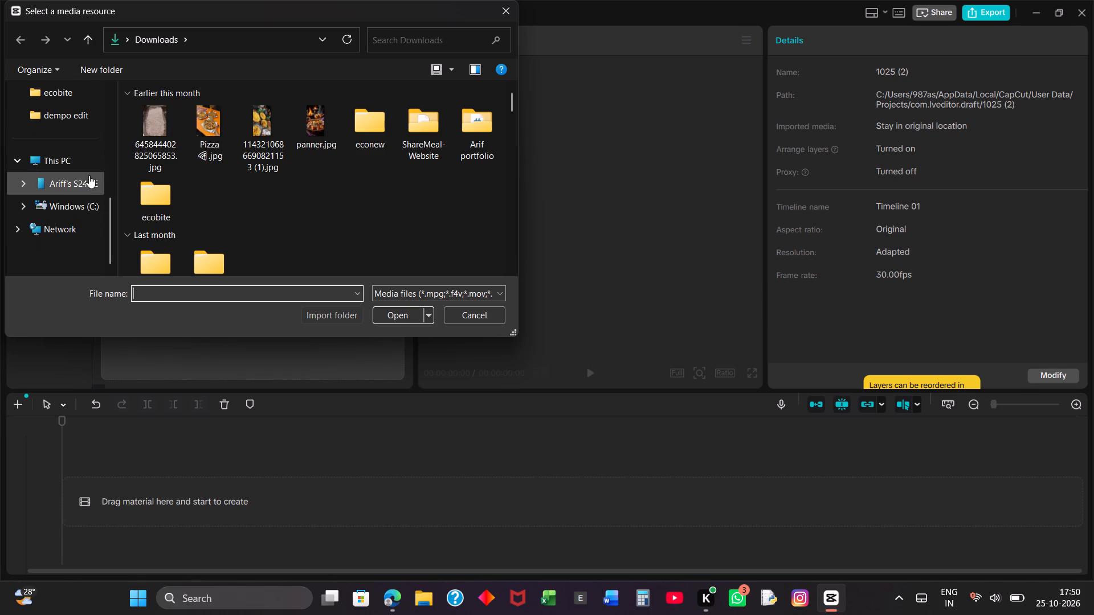
left_click(86, 183)
double_click(213, 120)
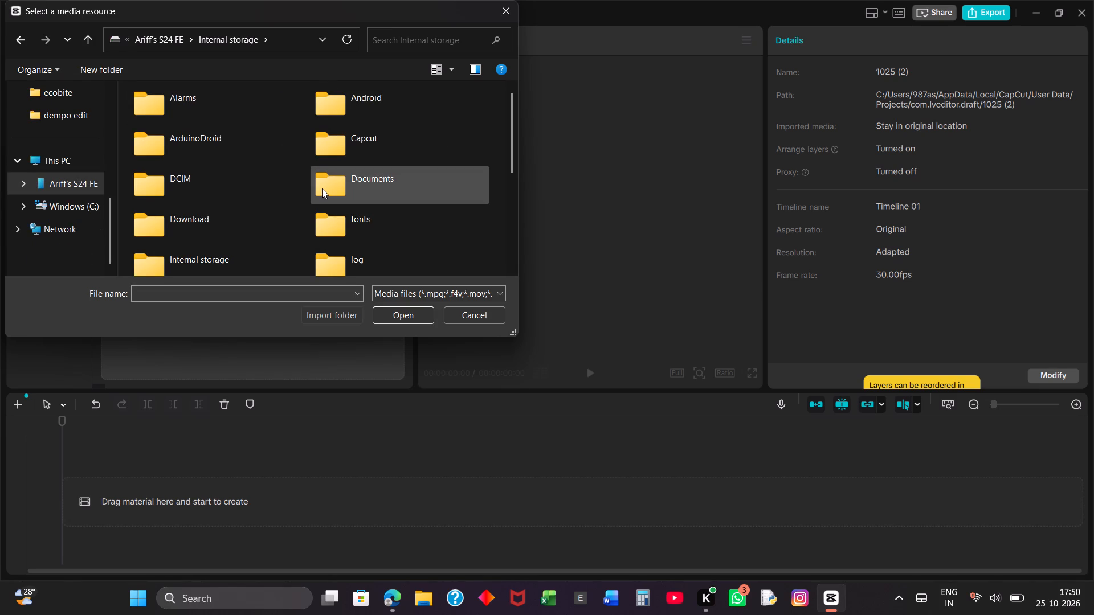
double_click(375, 87)
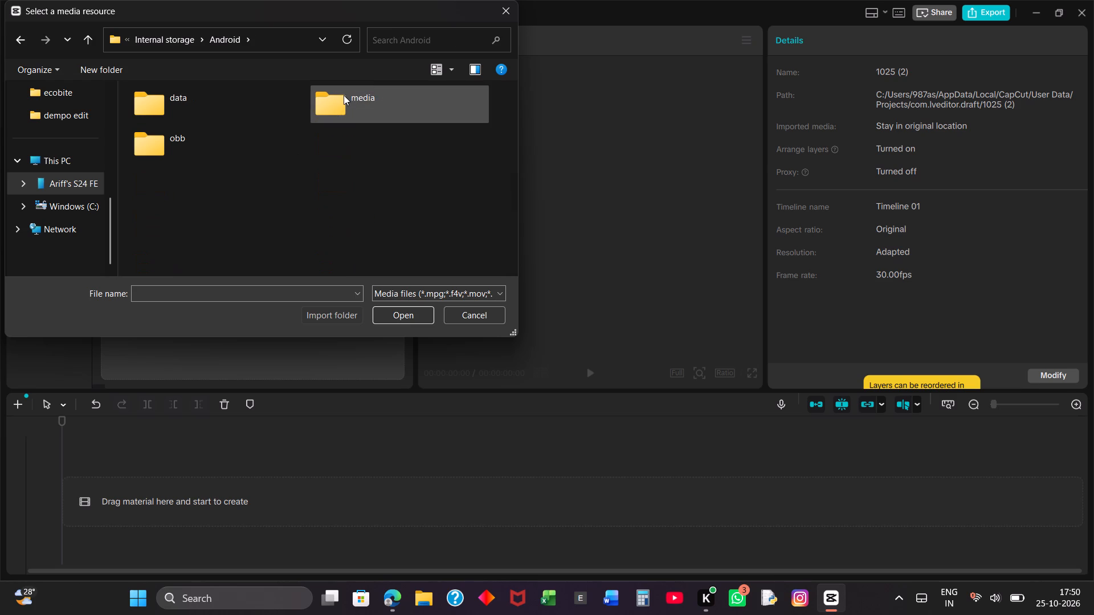
double_click(383, 98)
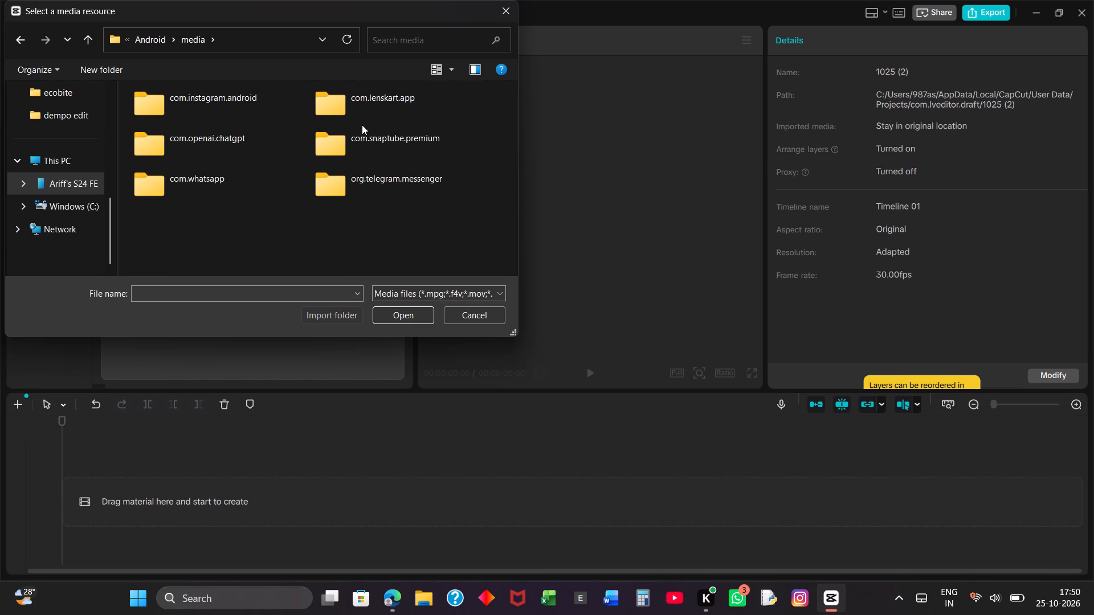
double_click(244, 170)
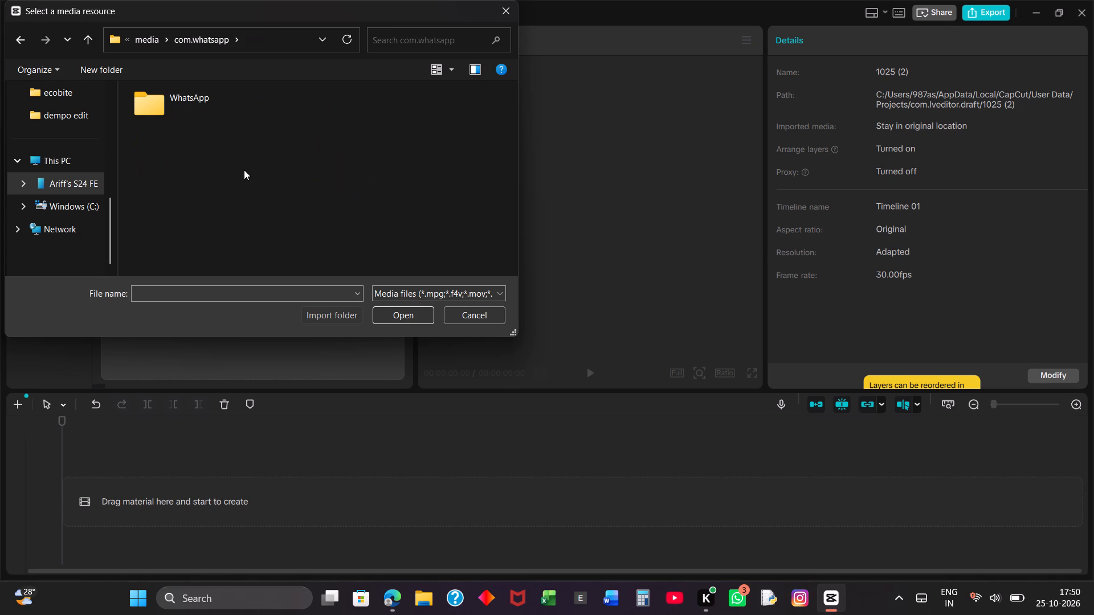
double_click(230, 128)
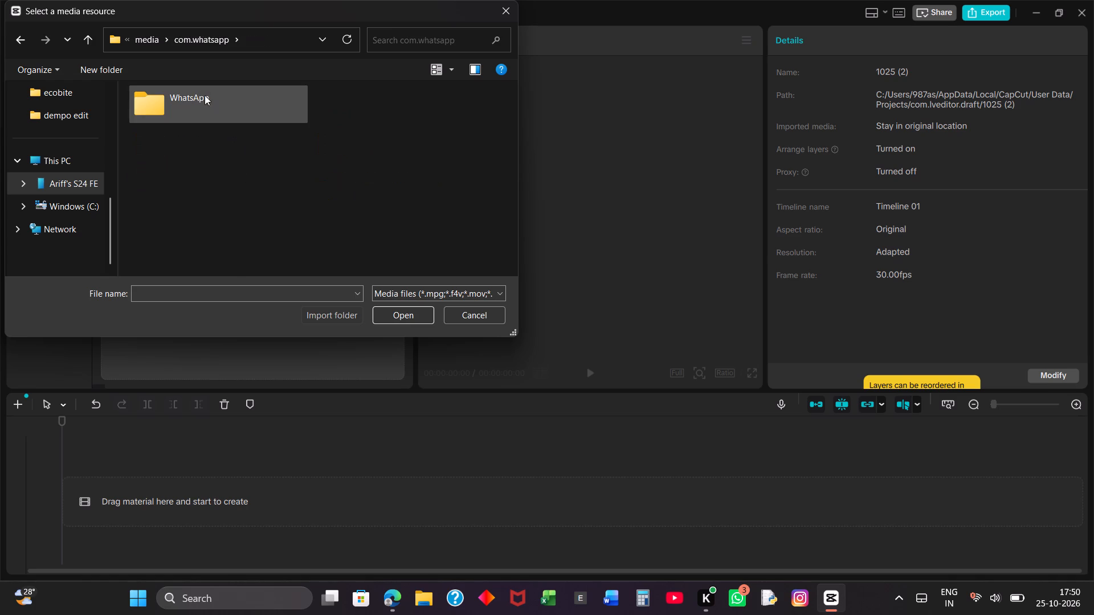
double_click(203, 93)
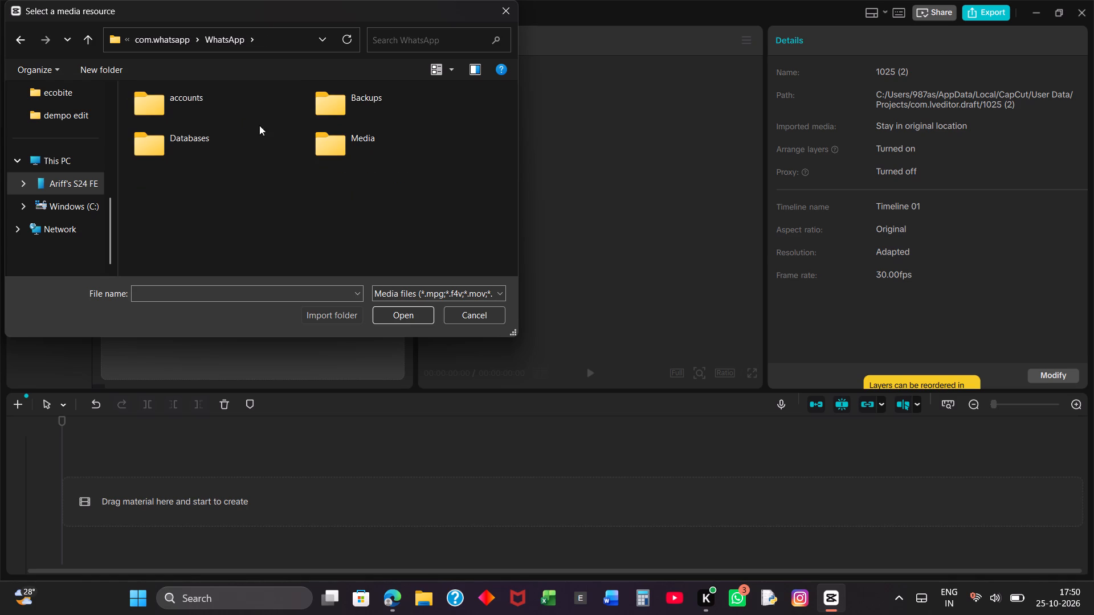
double_click(348, 143)
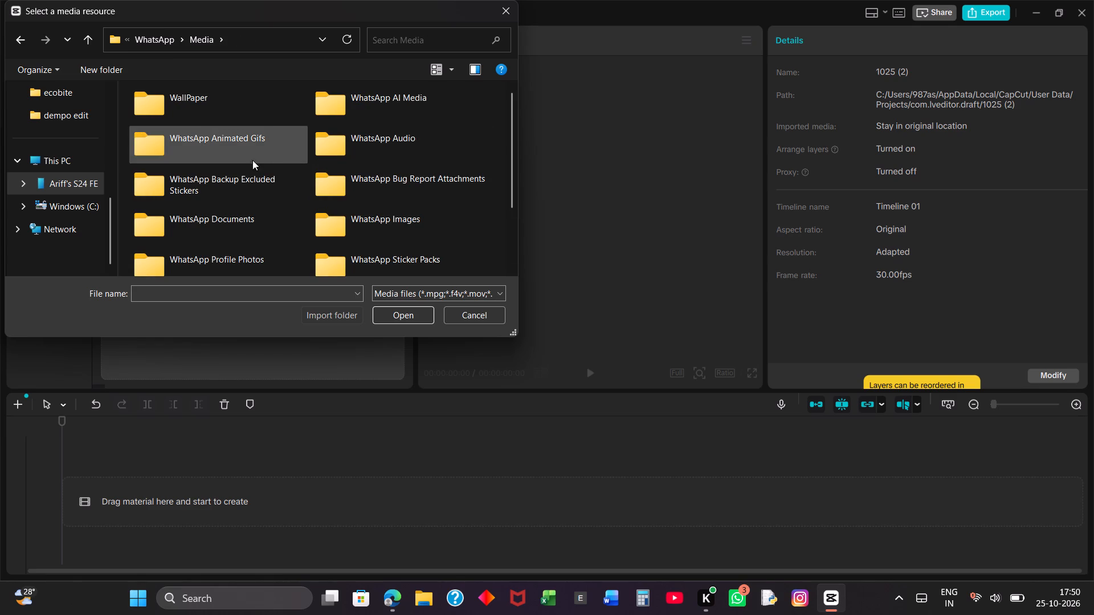
scroll(249, 212, "down", 1)
double_click(248, 141)
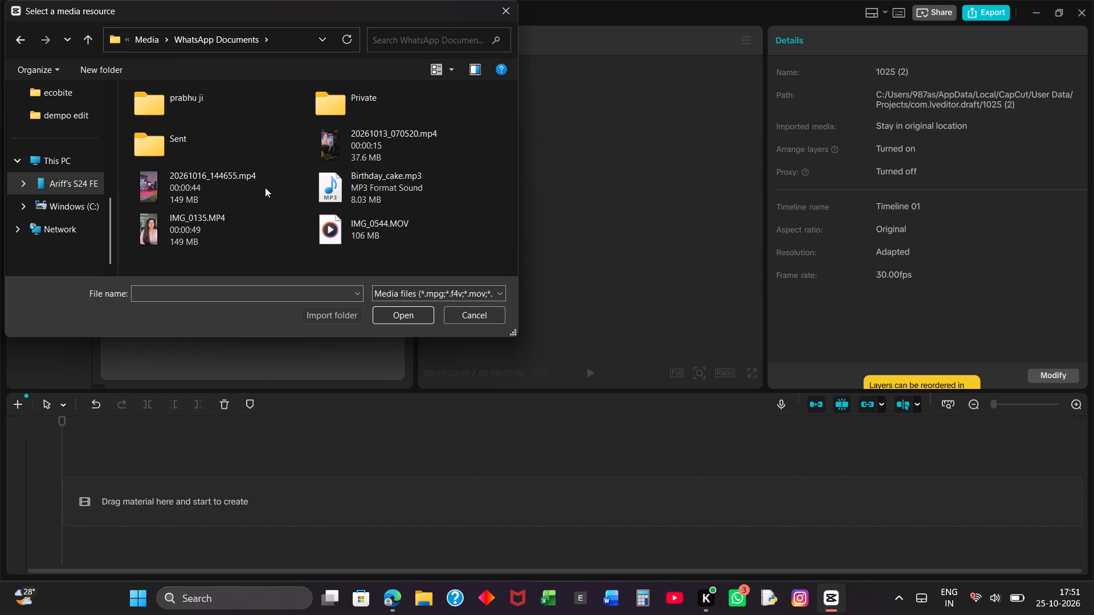
left_click(236, 226)
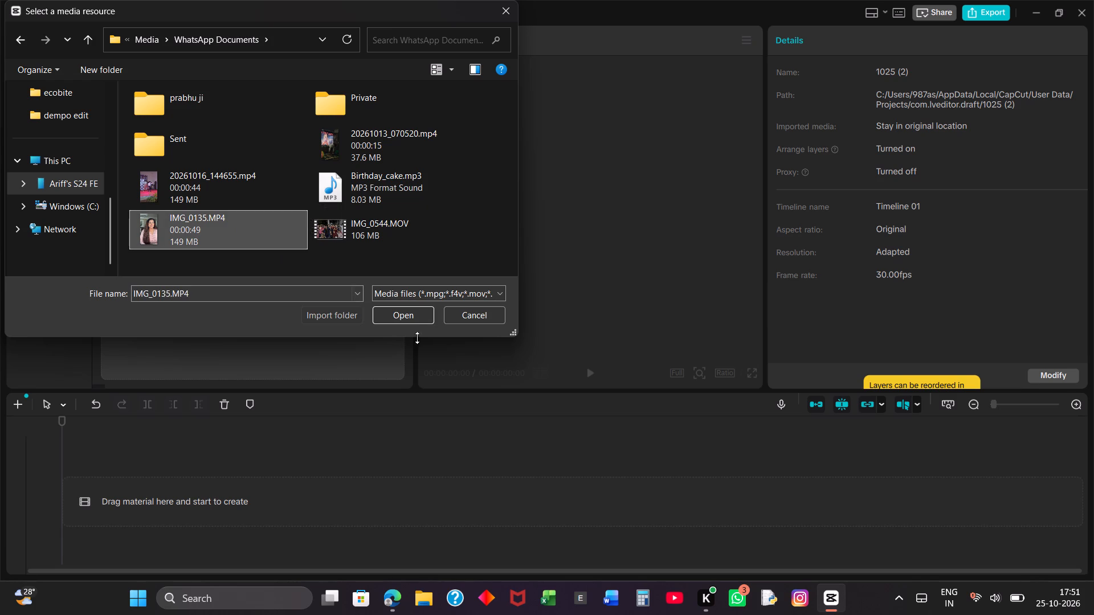
left_click(407, 316)
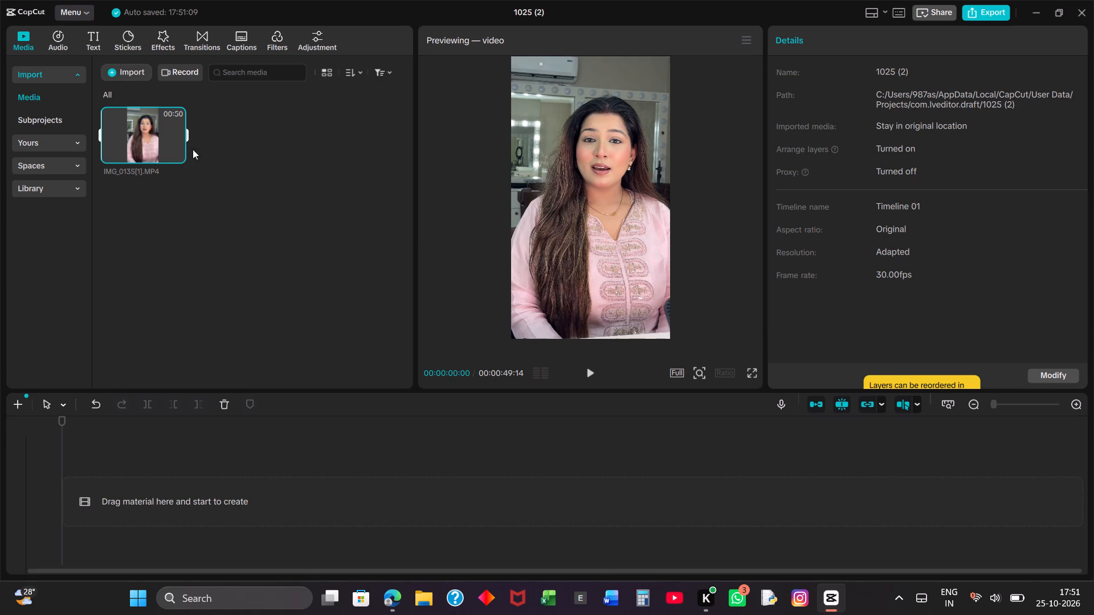
Place the imported IMG_0135 video on the empty timeline as the first clip, starting at 00:00.
left_click_drag(158, 143, 113, 494)
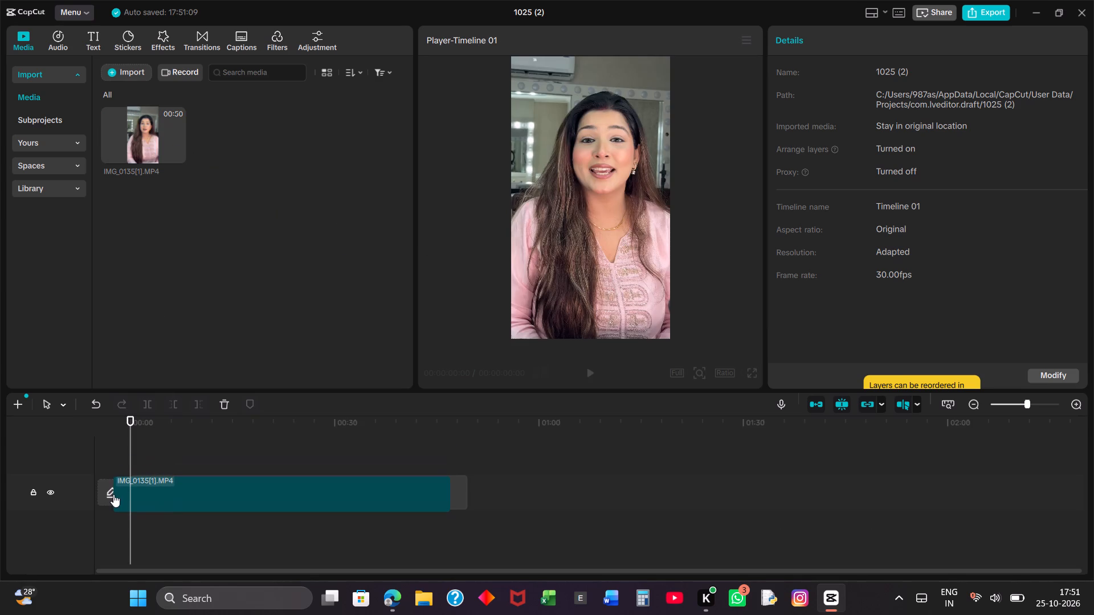
Play the IMG_0135[1].MP4 clip on the timeline, replaying it from the beginning.
key("space")
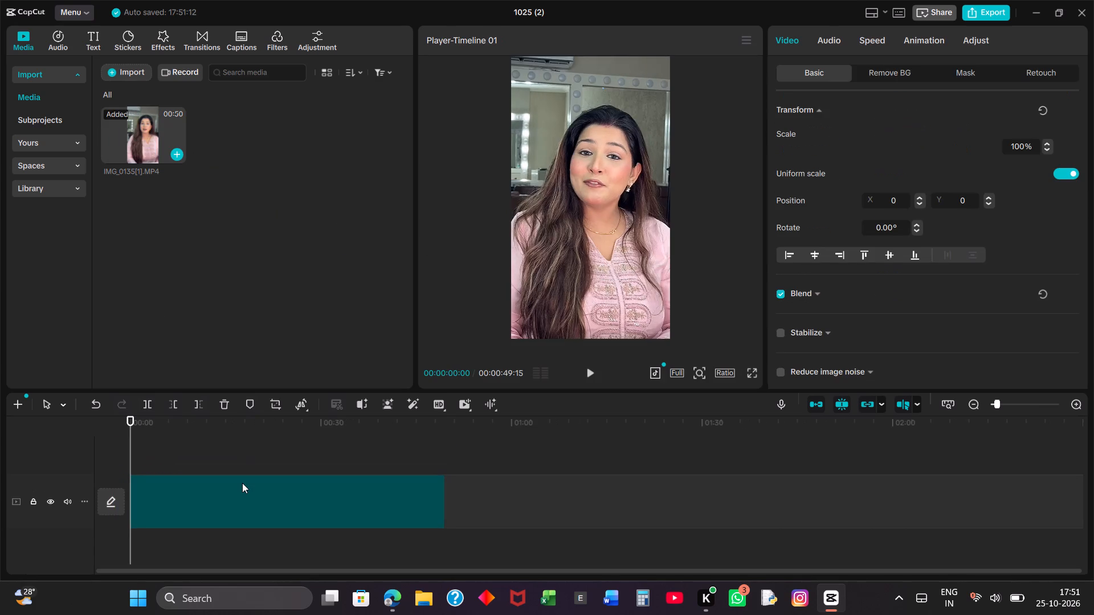
key("space")
key("space")
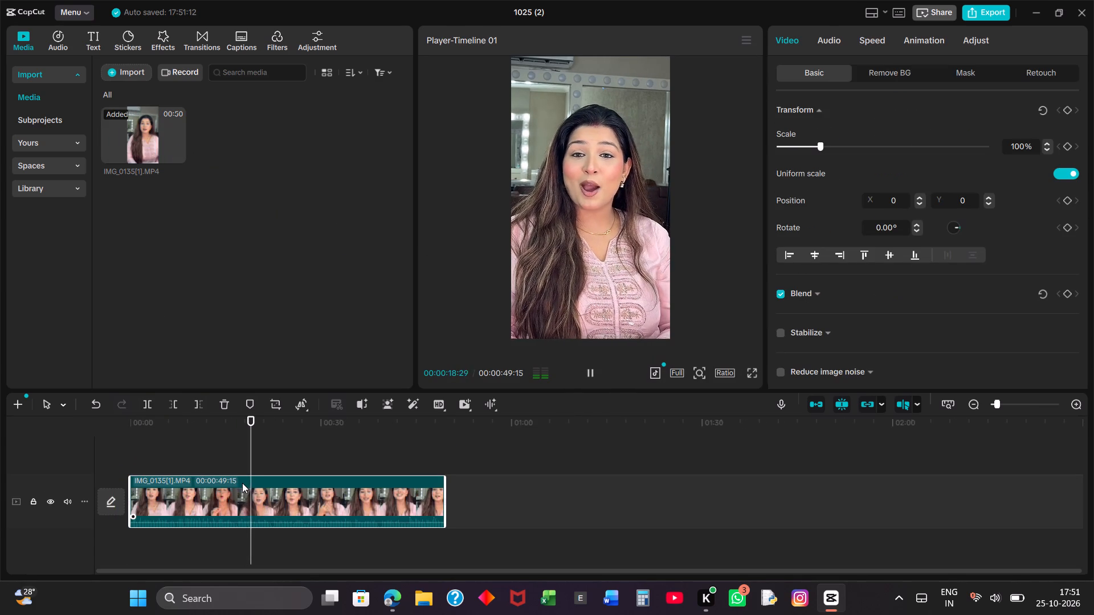
left_click_drag(260, 445, 78, 462)
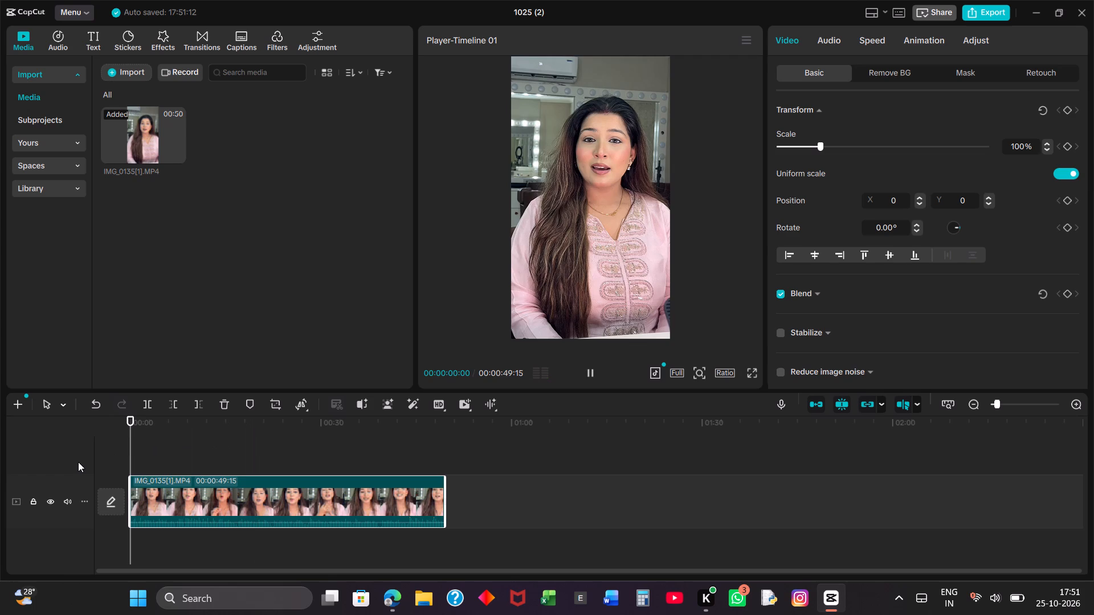
key("space")
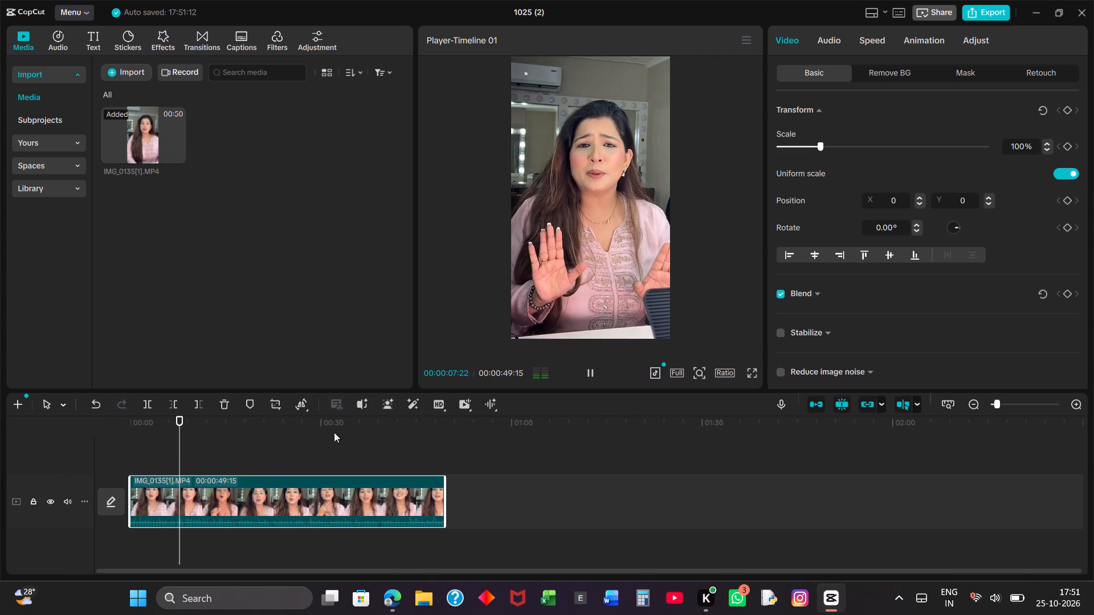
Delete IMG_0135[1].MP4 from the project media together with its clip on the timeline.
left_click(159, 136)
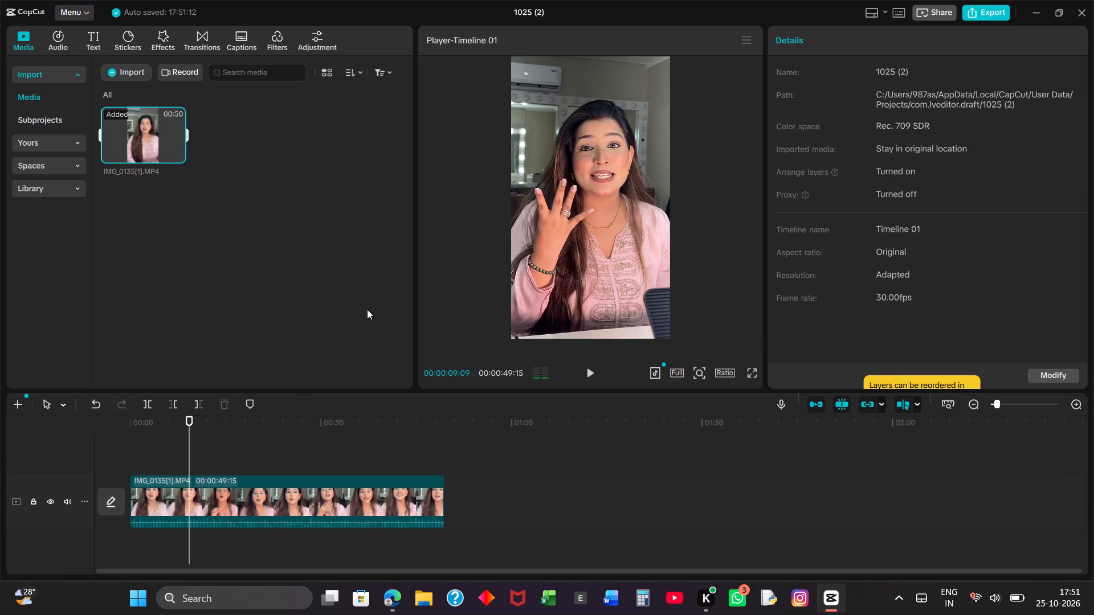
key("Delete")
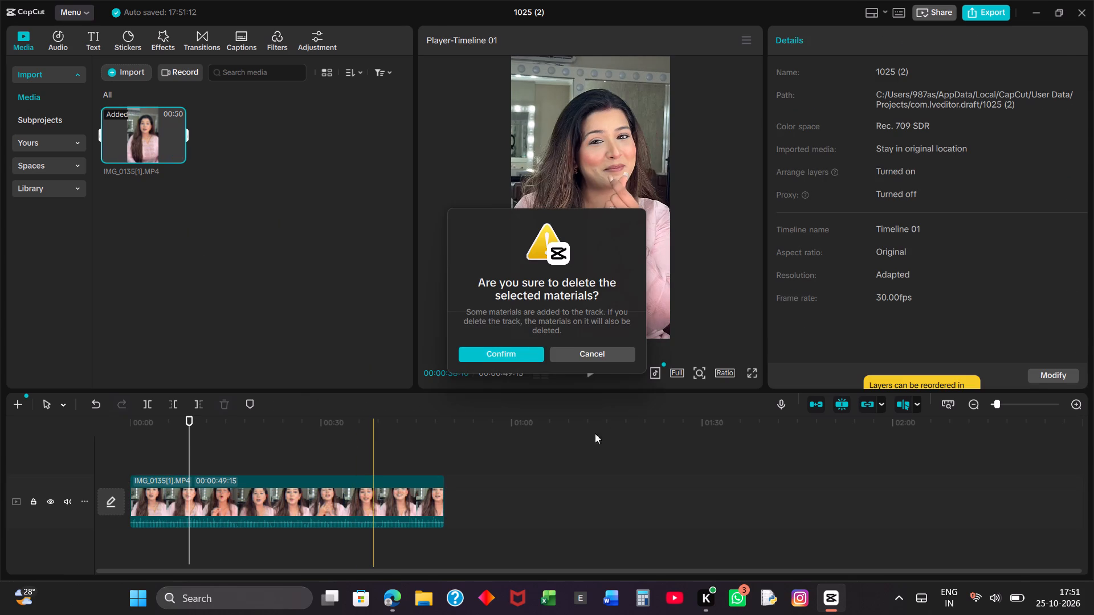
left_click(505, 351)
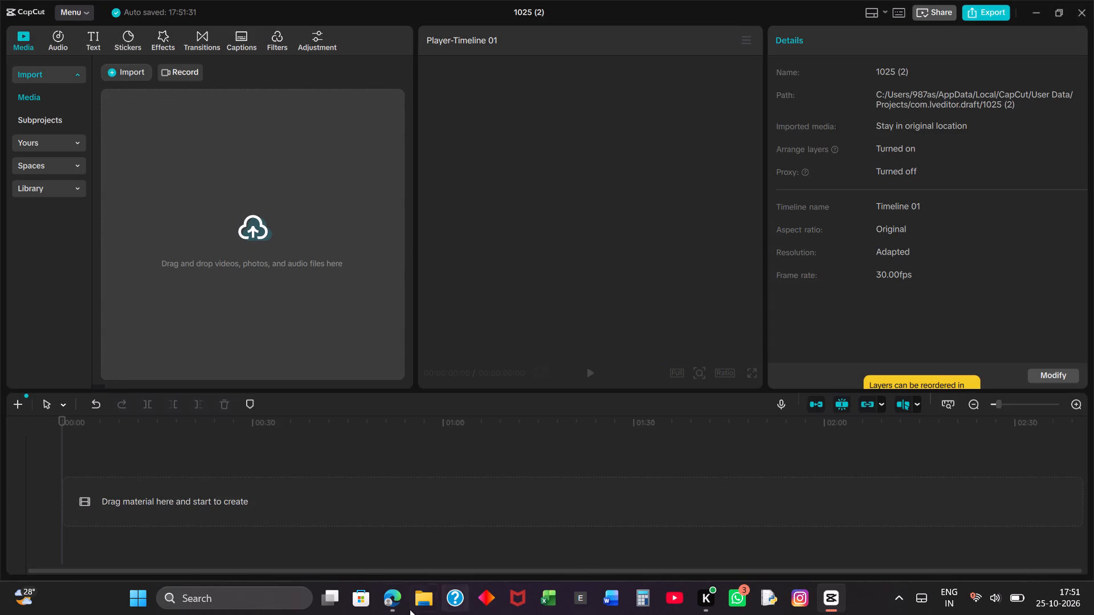
Switch to Microsoft Edge.
left_click(384, 612)
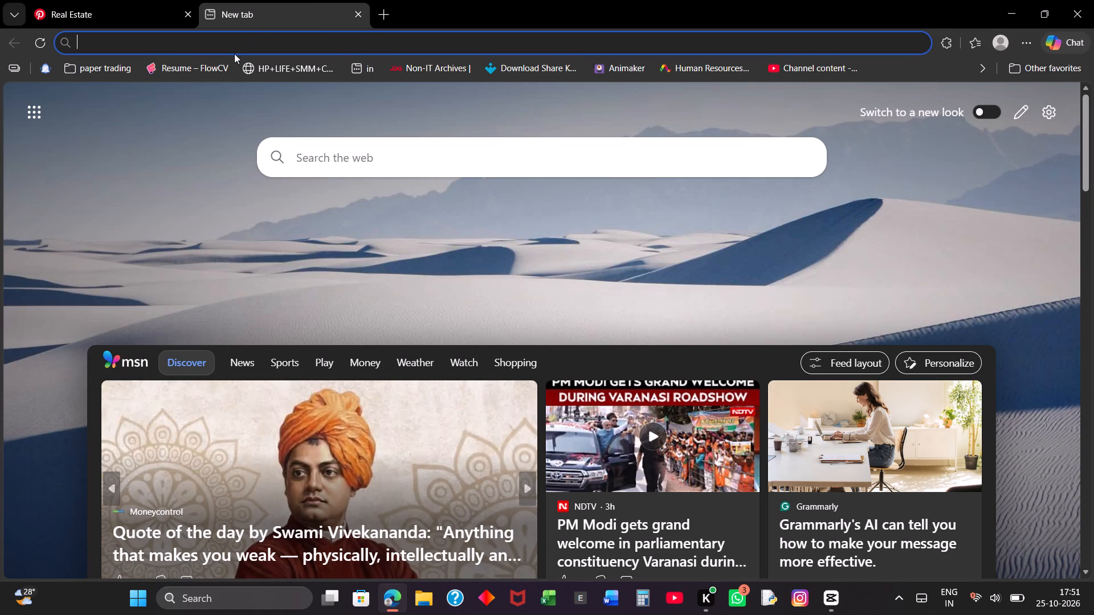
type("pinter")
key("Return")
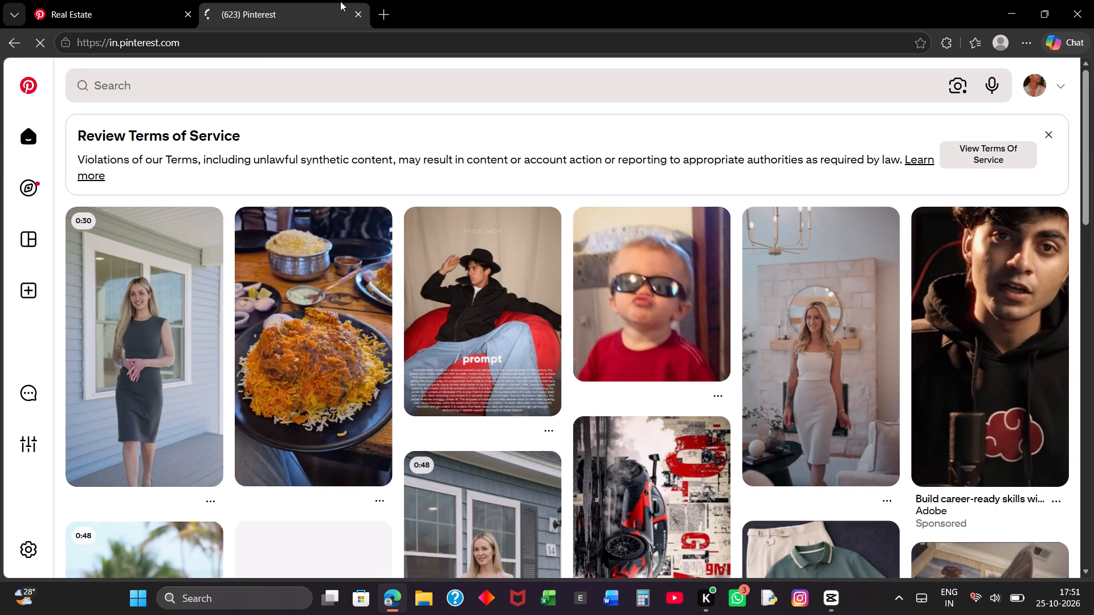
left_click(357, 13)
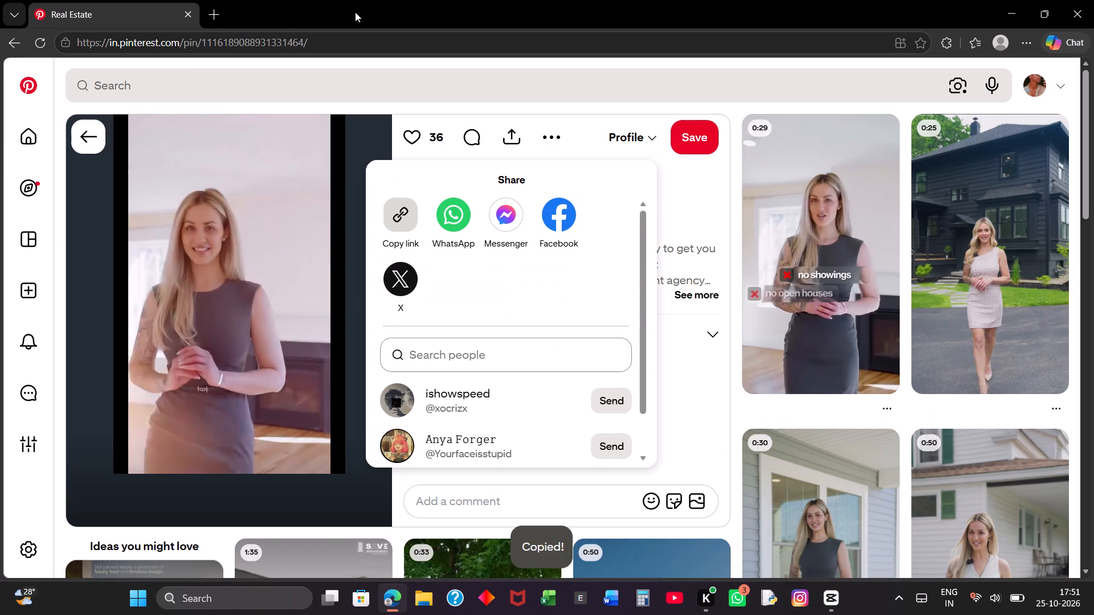
Search the web for "pinterest video downloader" in a new browser tab.
left_click(219, 16)
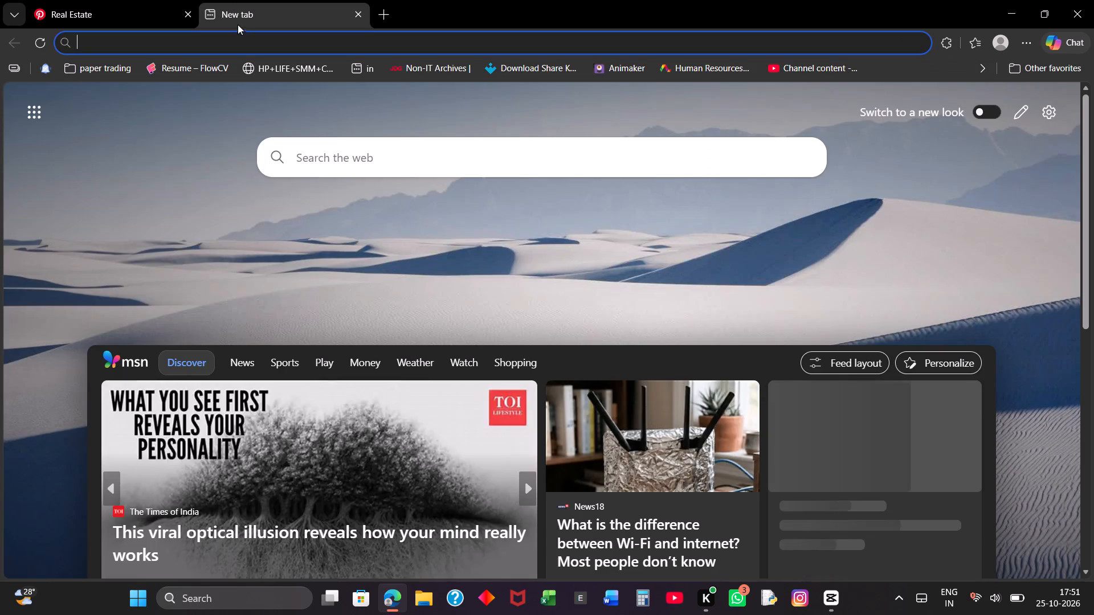
key("o")
key("BackSpace")
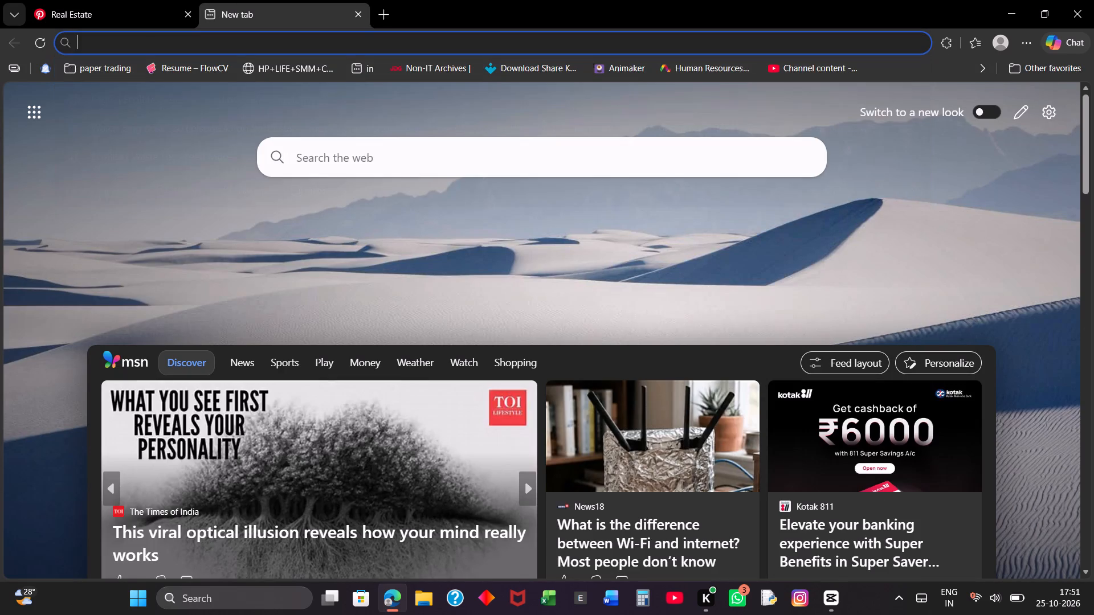
type("pinterest video down")
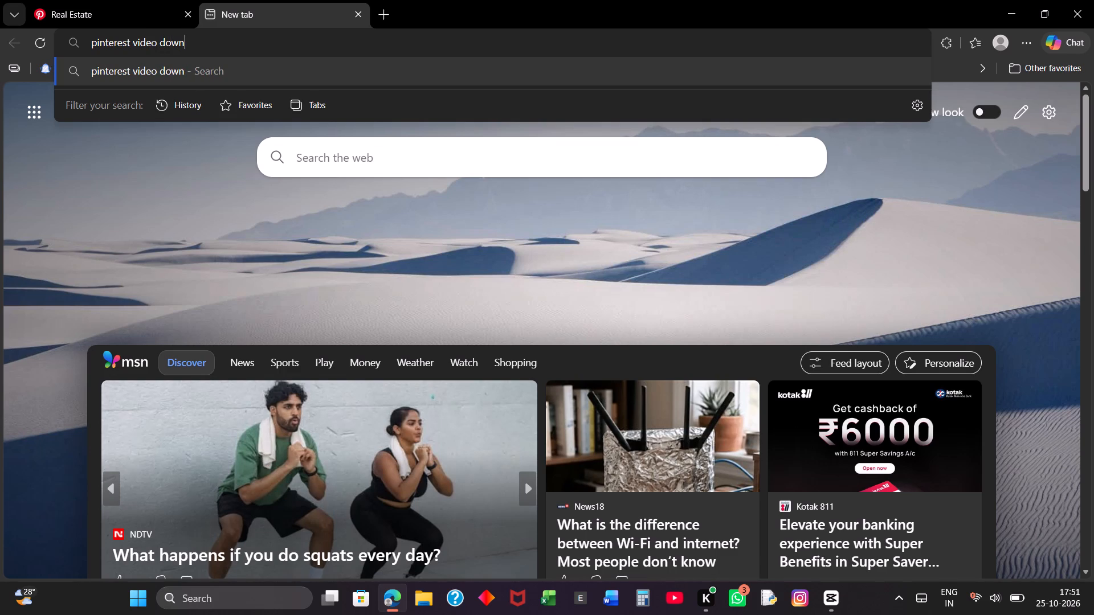
left_click(200, 98)
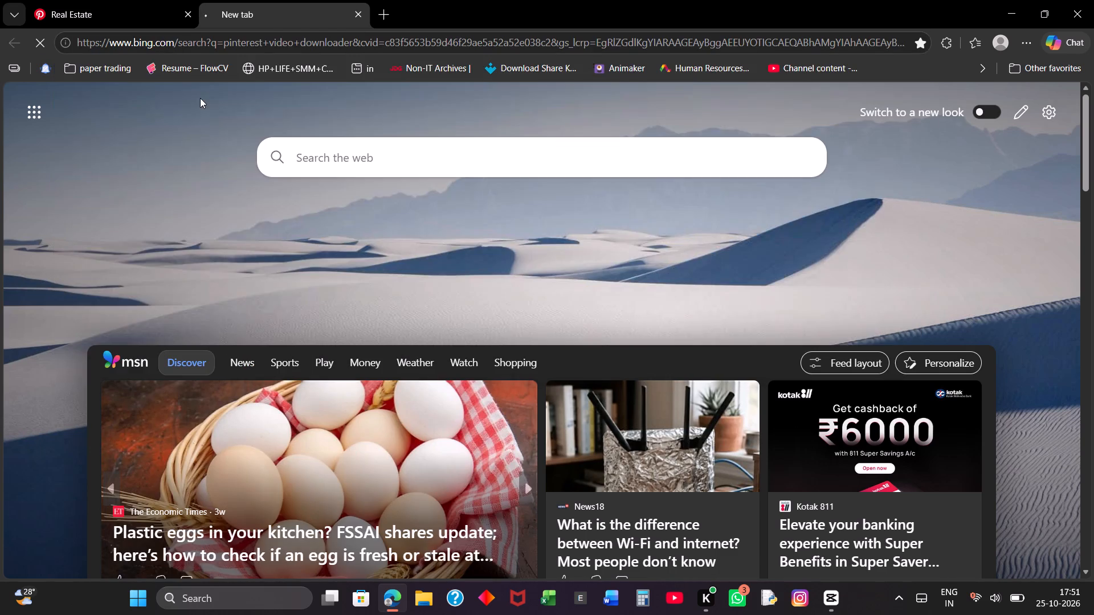
Return to the open Real Estate pin on Pinterest and browse for another video to download.
left_click(107, 0)
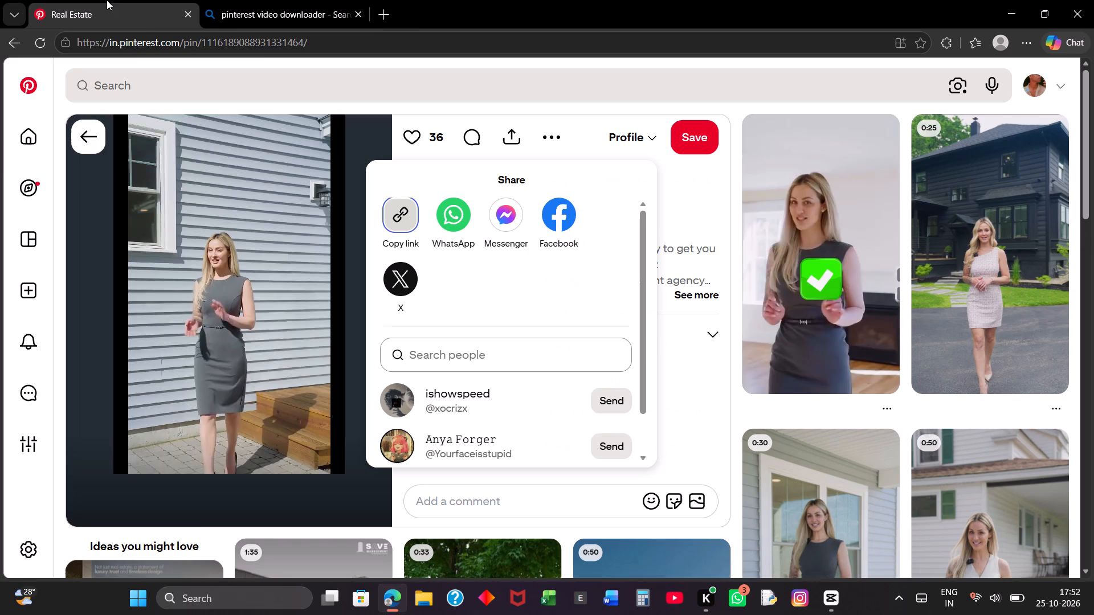
scroll(538, 243, "down", 1)
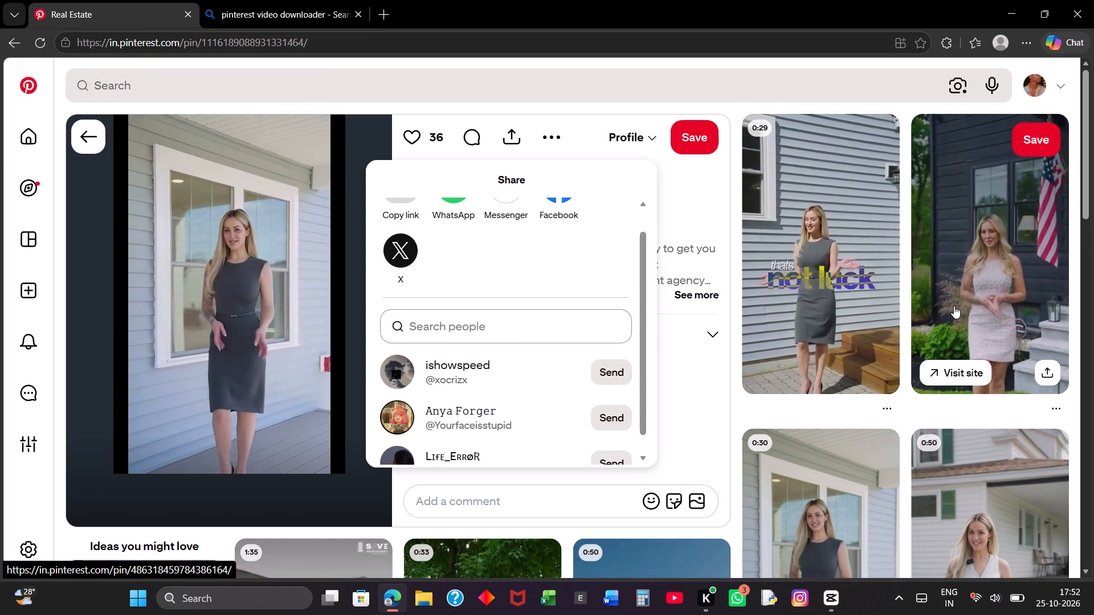
Browse the related Pinterest pins and open the video of the woman in a black dress standing in a kitchen.
scroll(954, 306, "down", 1)
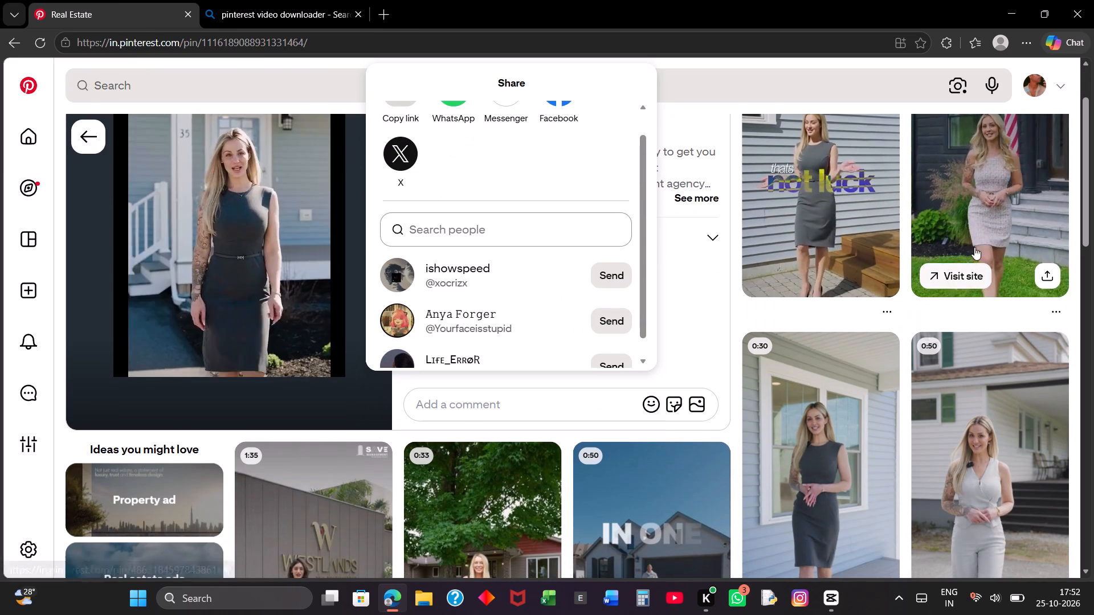
left_click(977, 230)
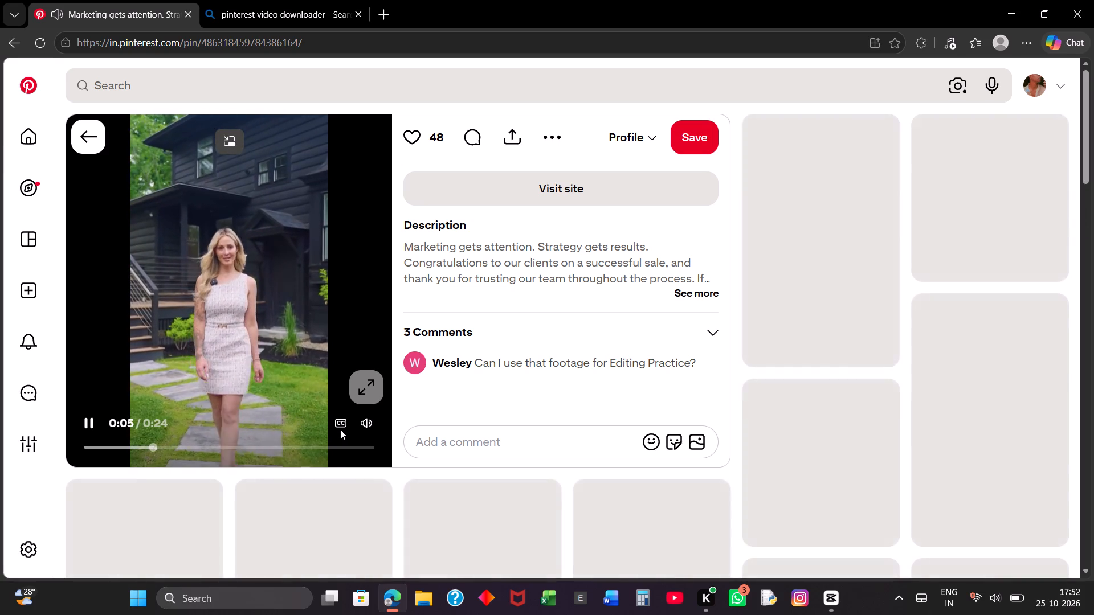
scroll(307, 427, "down", 3)
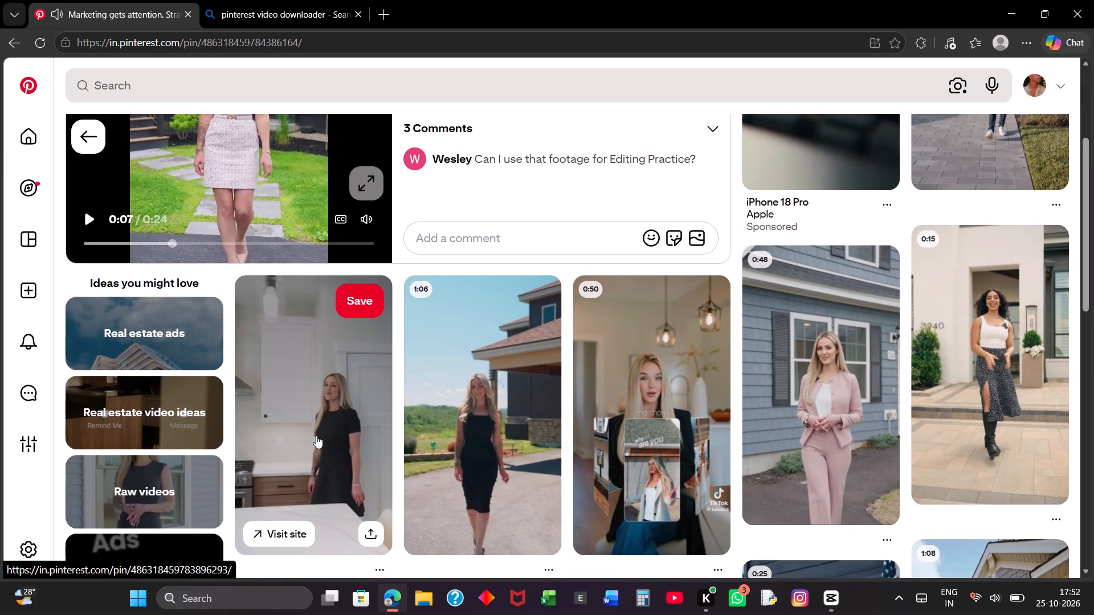
left_click(316, 436)
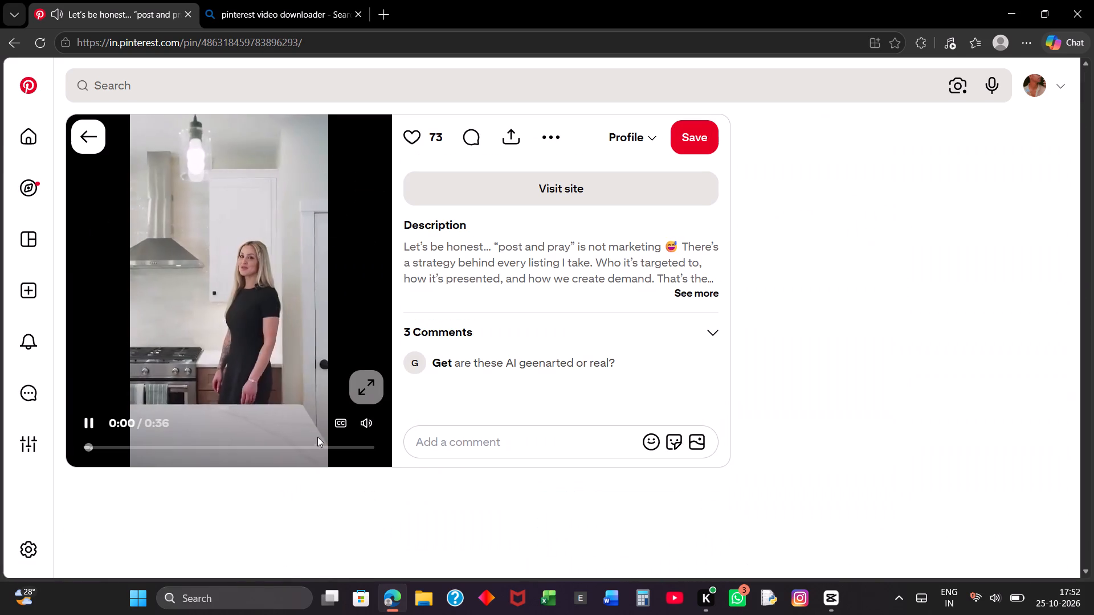
Copy the share link of the kitchen video pin and pause its playback.
left_click(515, 138)
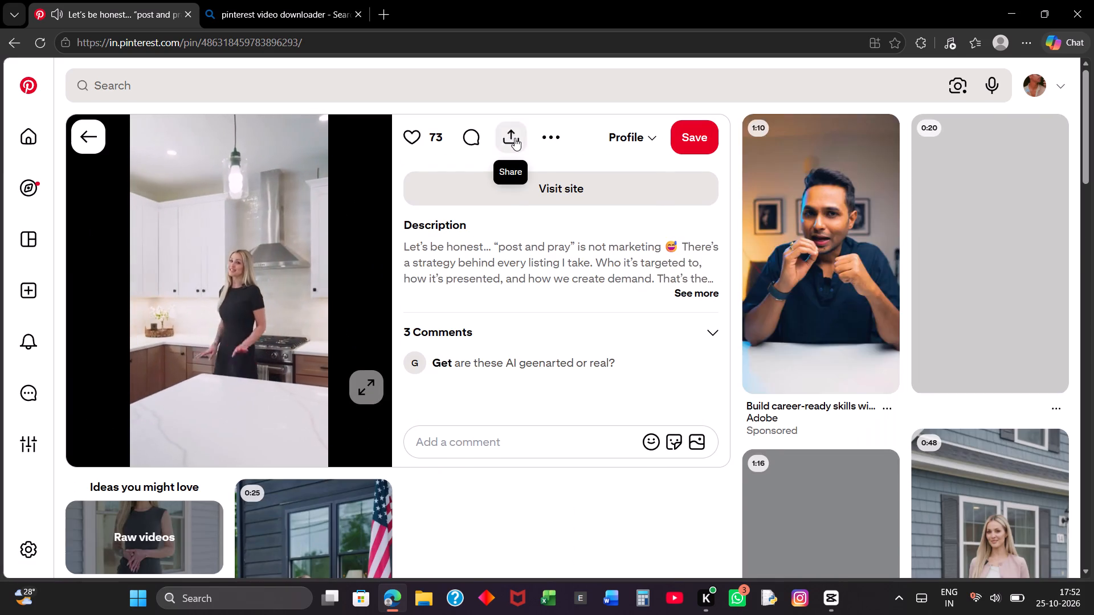
left_click(405, 208)
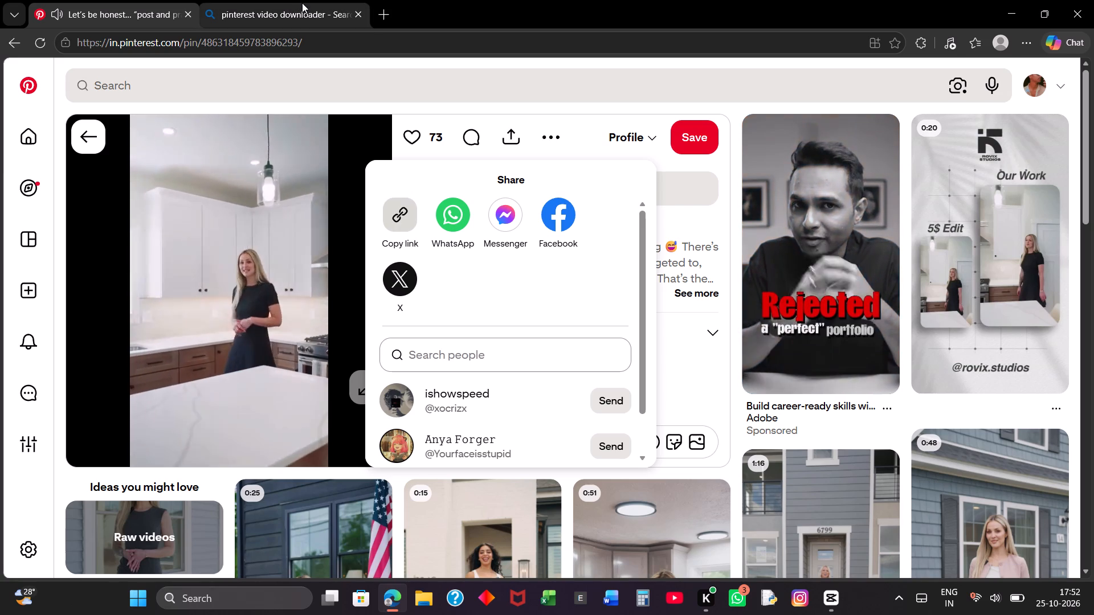
left_click(237, 245)
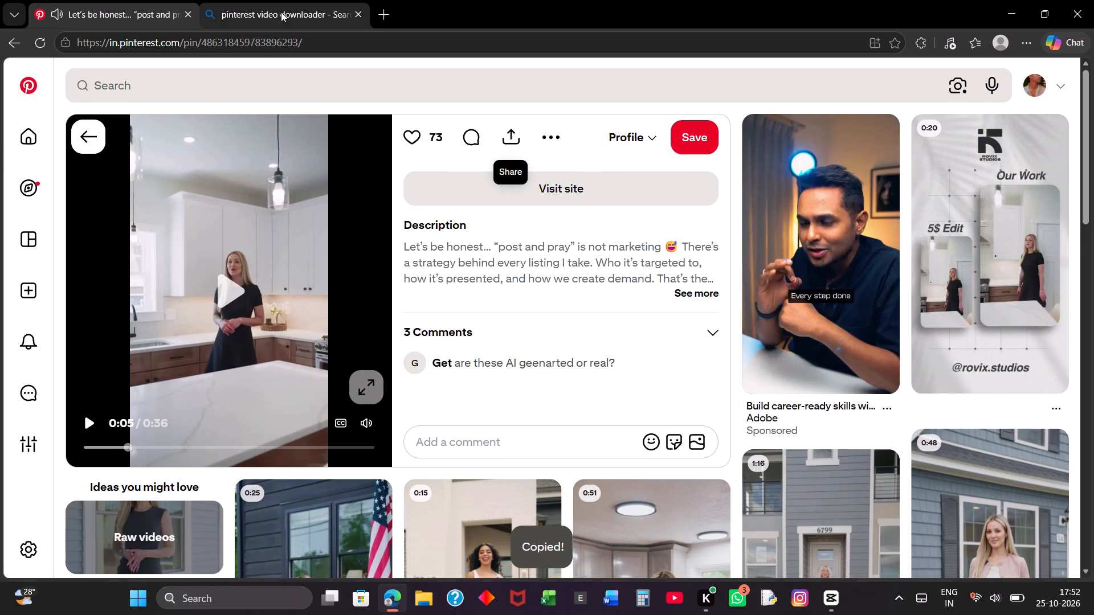
Open the pindown.io result from the downloader search and submit the copied pin link for download.
left_click(281, 12)
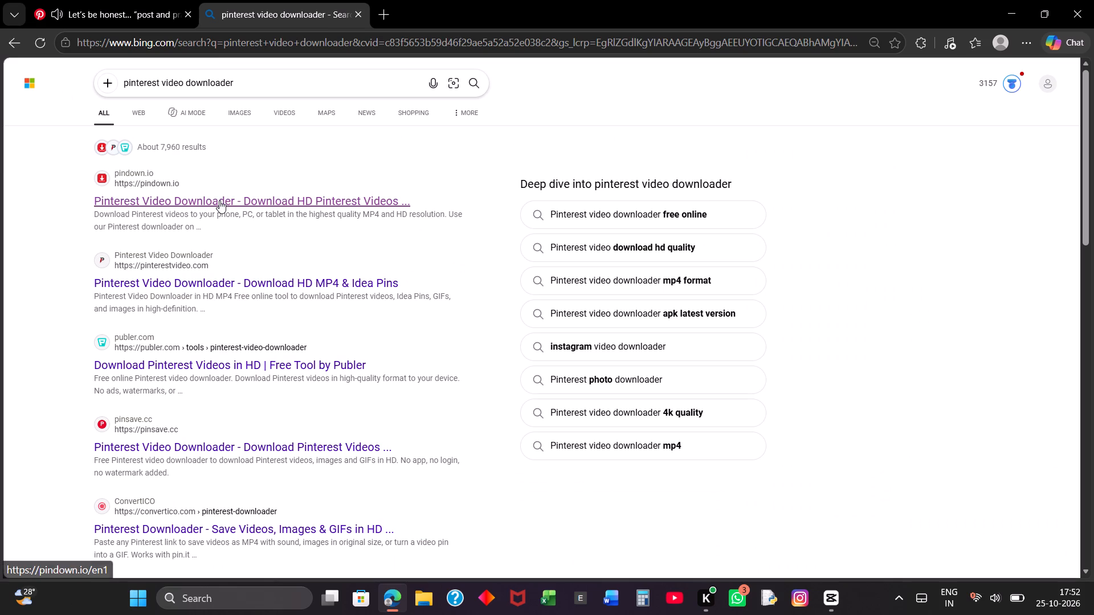
left_click(219, 200)
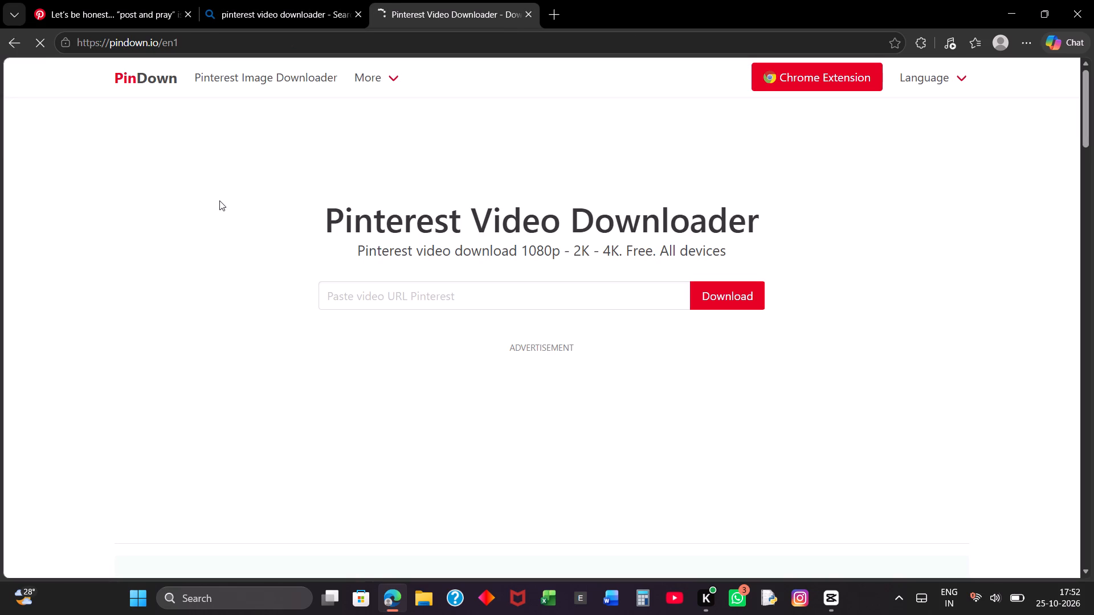
left_click(419, 300)
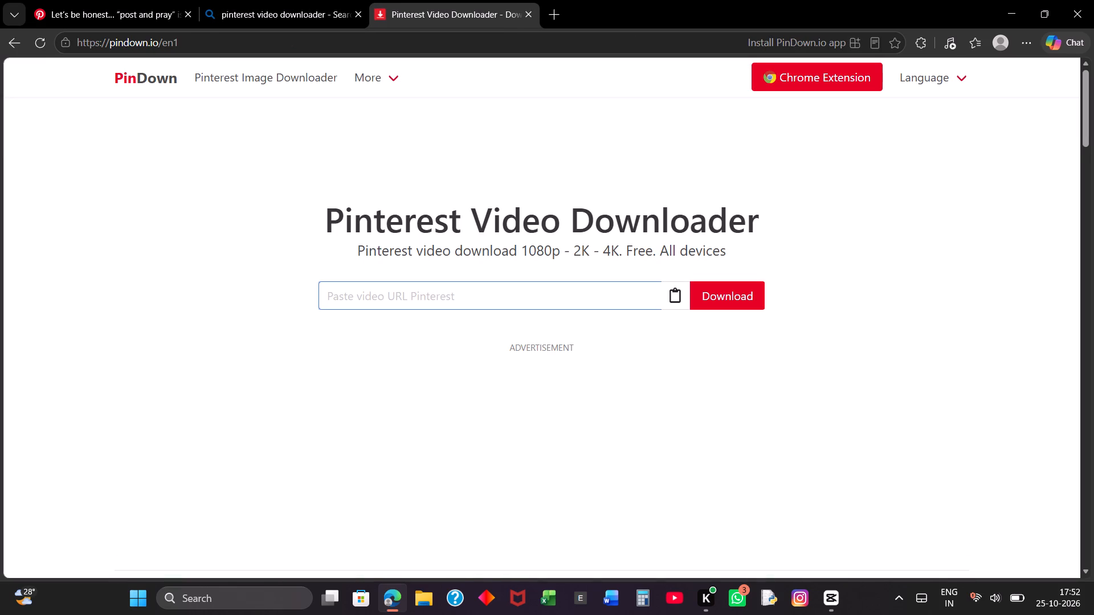
key("ctrl+v")
key("Return")
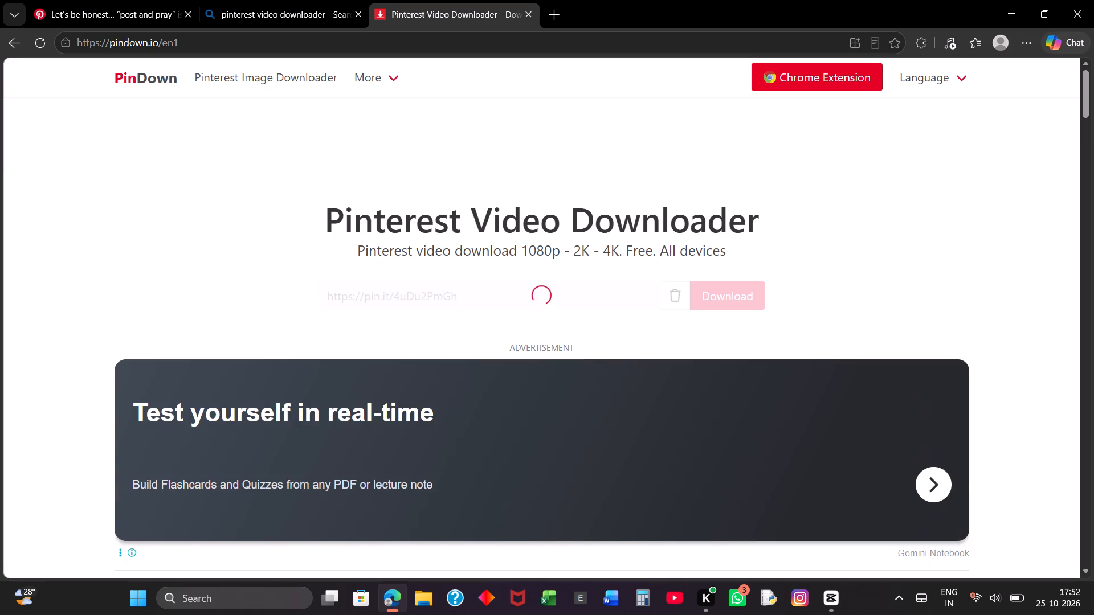
Download the kitchen video from PinDown in 1080p (HD).
scroll(419, 300, "down", 1)
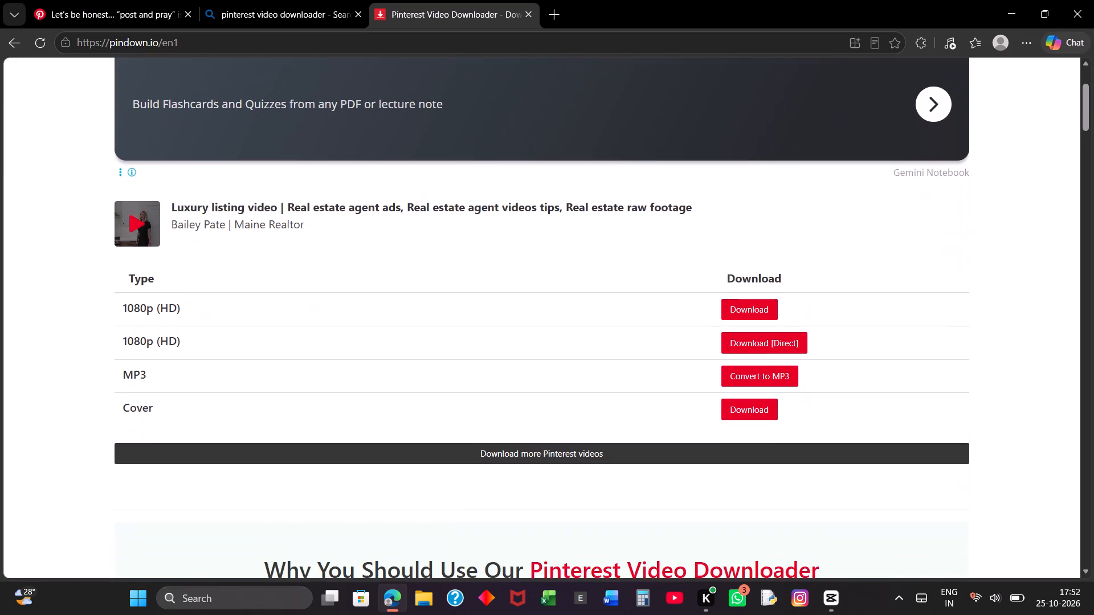
scroll(419, 300, "down", 1)
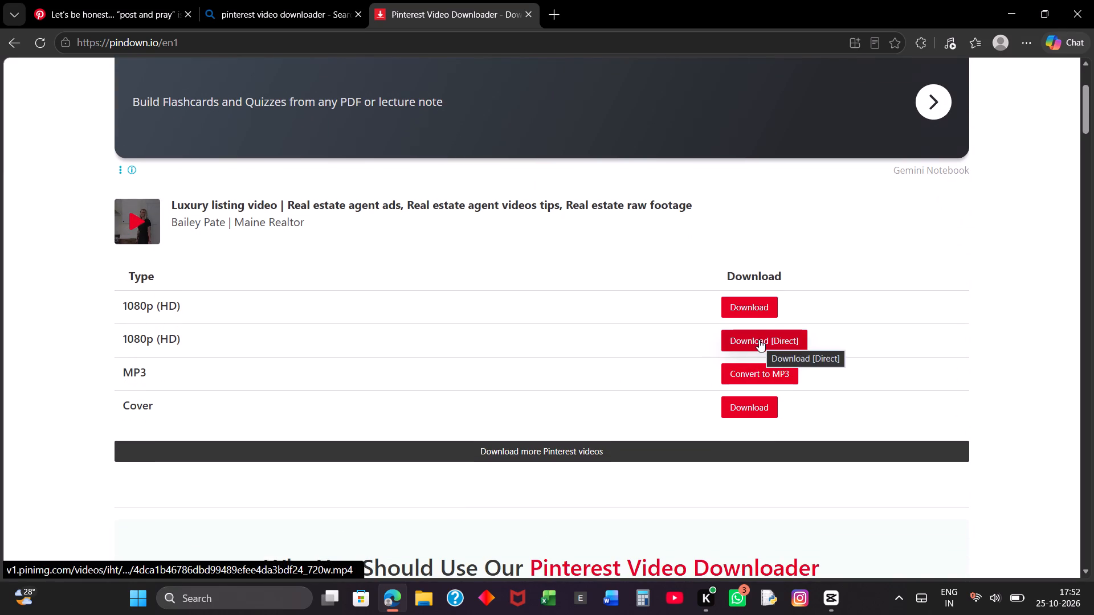
Download the luxury listing video from pindown.io via the direct 1080p (HD) option, save it in Downloads, and close the video page.
left_click(759, 339)
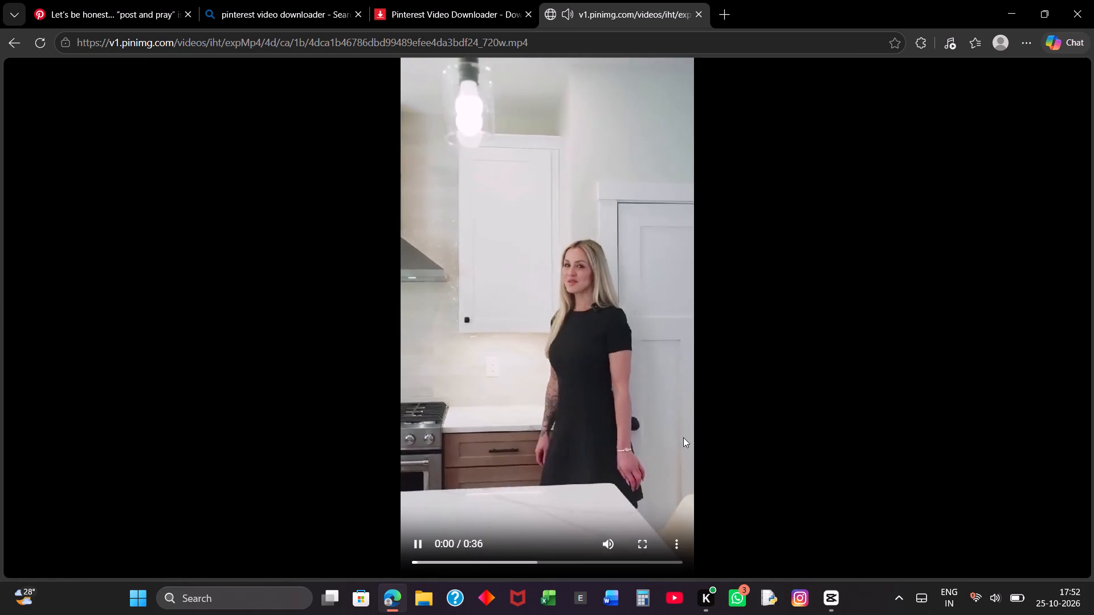
left_click(679, 546)
left_click(650, 476)
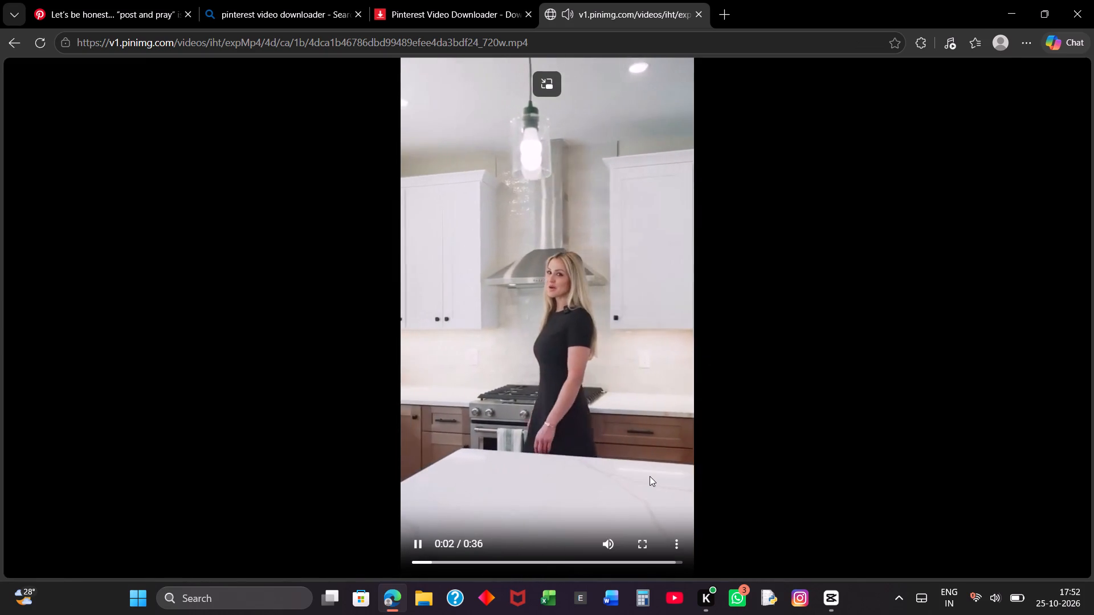
left_click(848, 156)
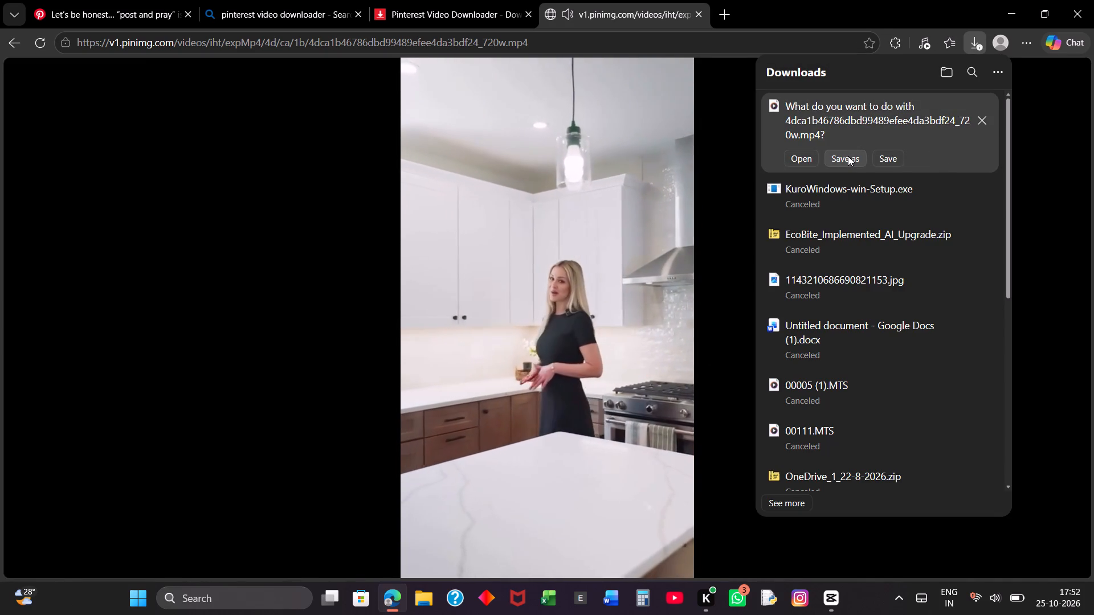
left_click(718, 204)
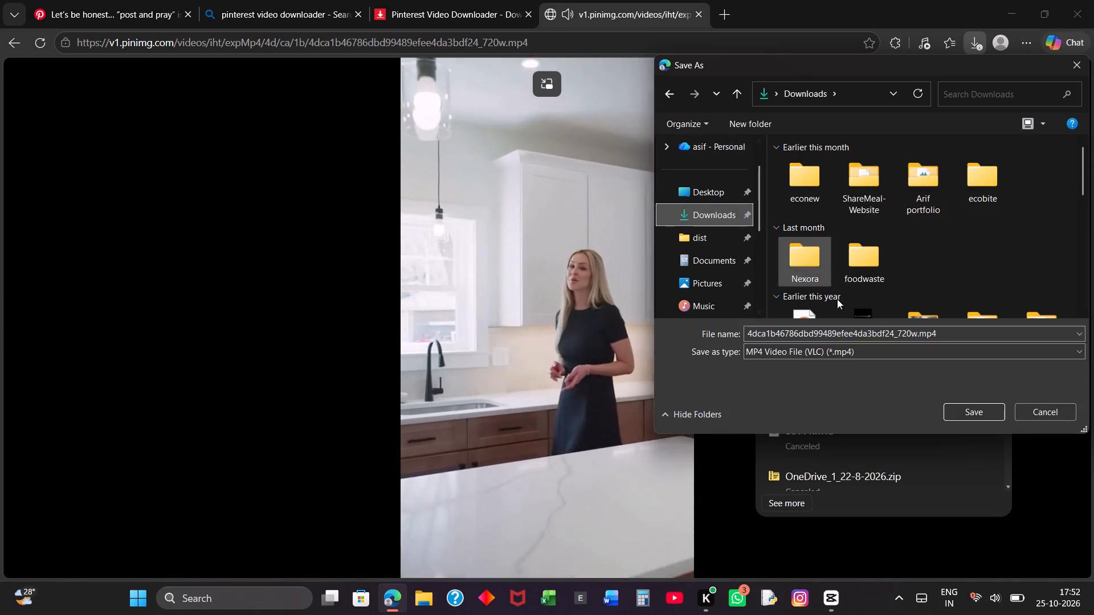
left_click(962, 409)
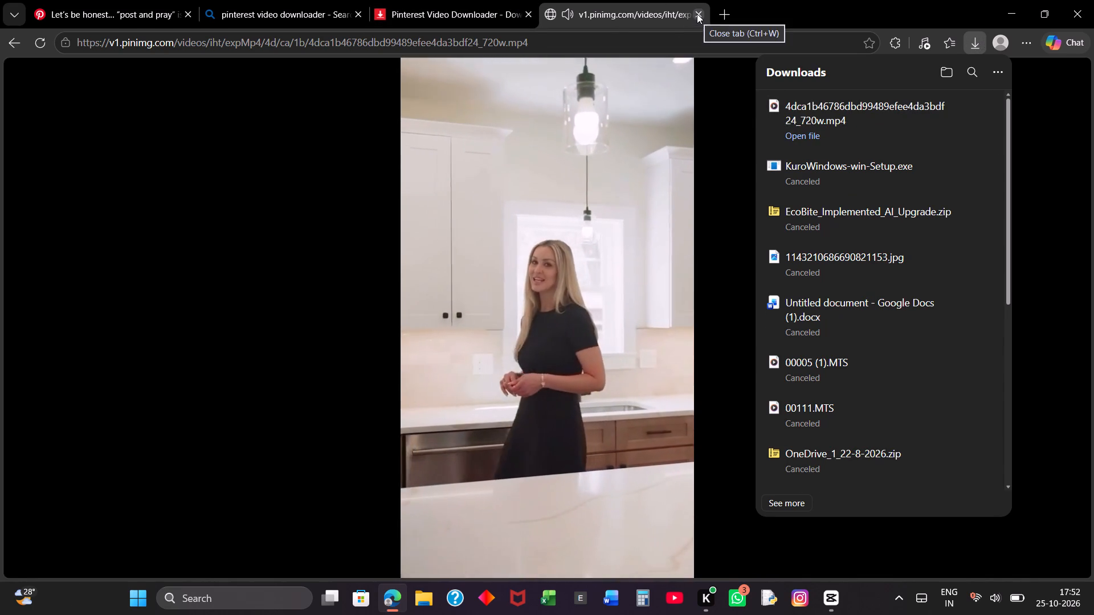
left_click(697, 14)
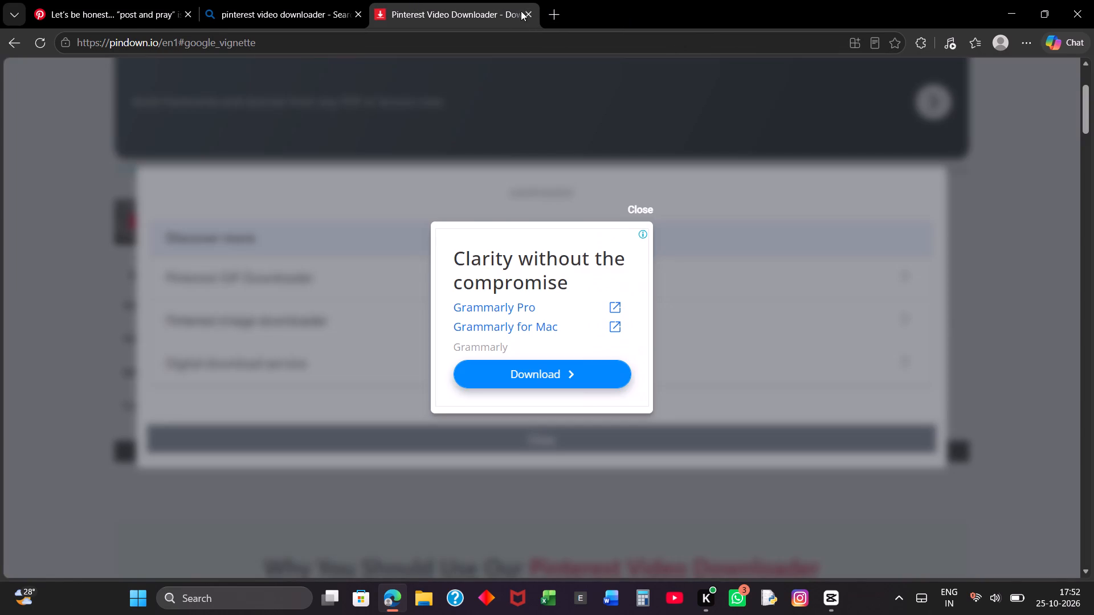
Close the pindown.io downloader page and switch to CapCut.
left_click(529, 13)
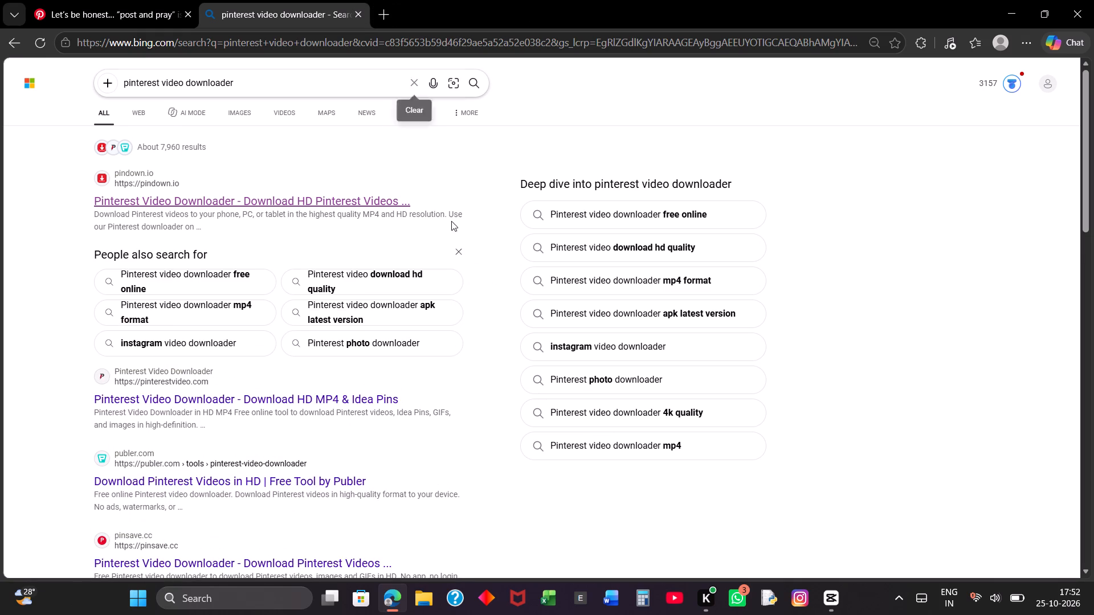
left_click(833, 598)
Import the downloaded video 4dca1b46786dbd99489efee4da3bdf24_720w.mp4 from the Downloads folder into the project's media.
left_click(280, 276)
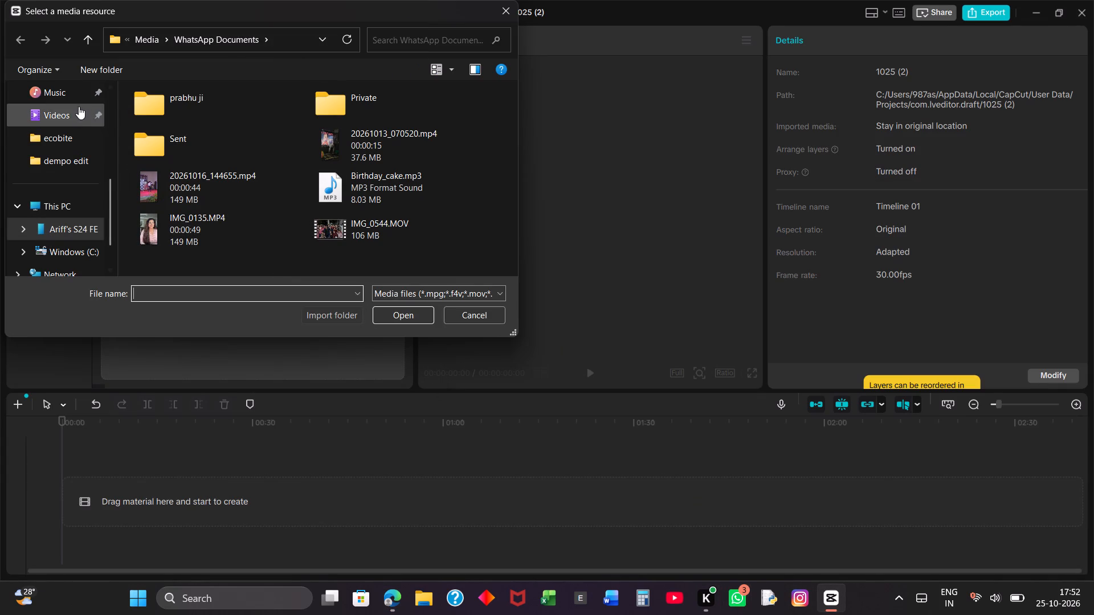
scroll(79, 110, "up", 1)
left_click(64, 199)
left_click(62, 213)
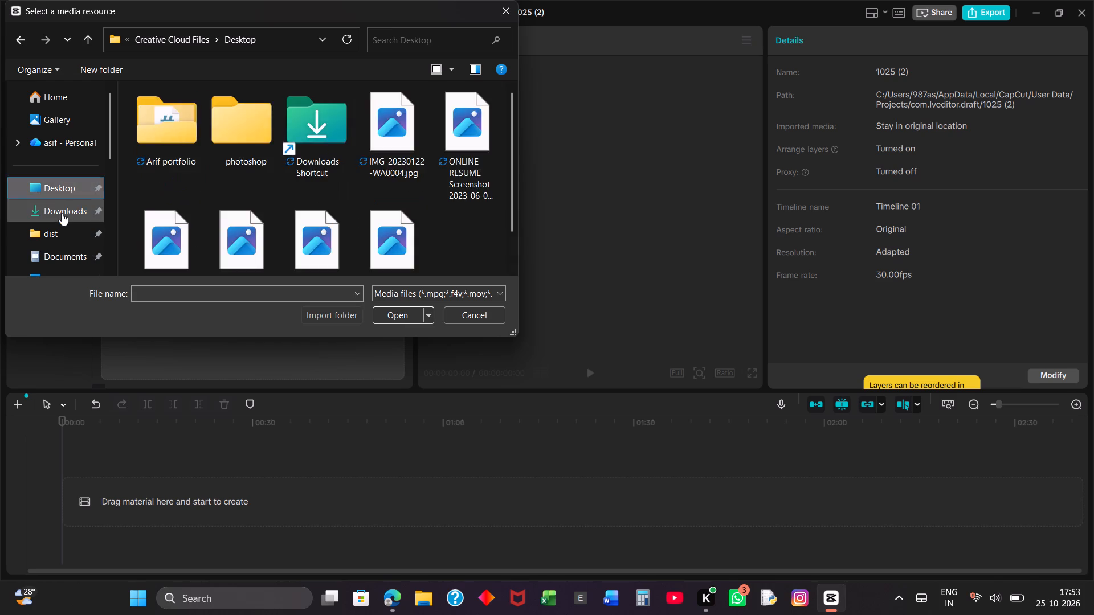
left_click(173, 132)
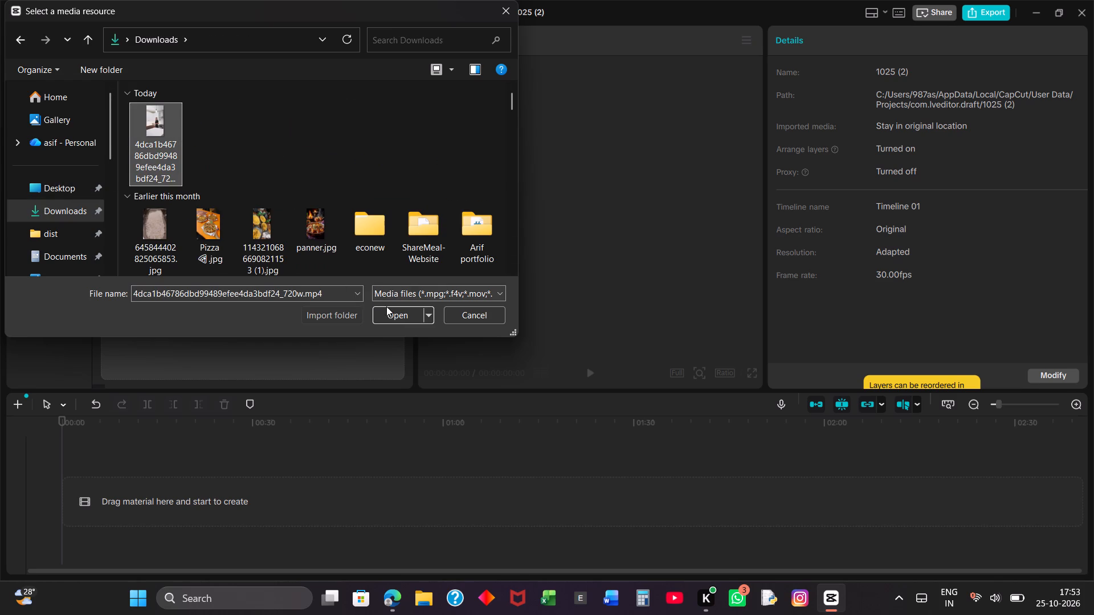
left_click(391, 315)
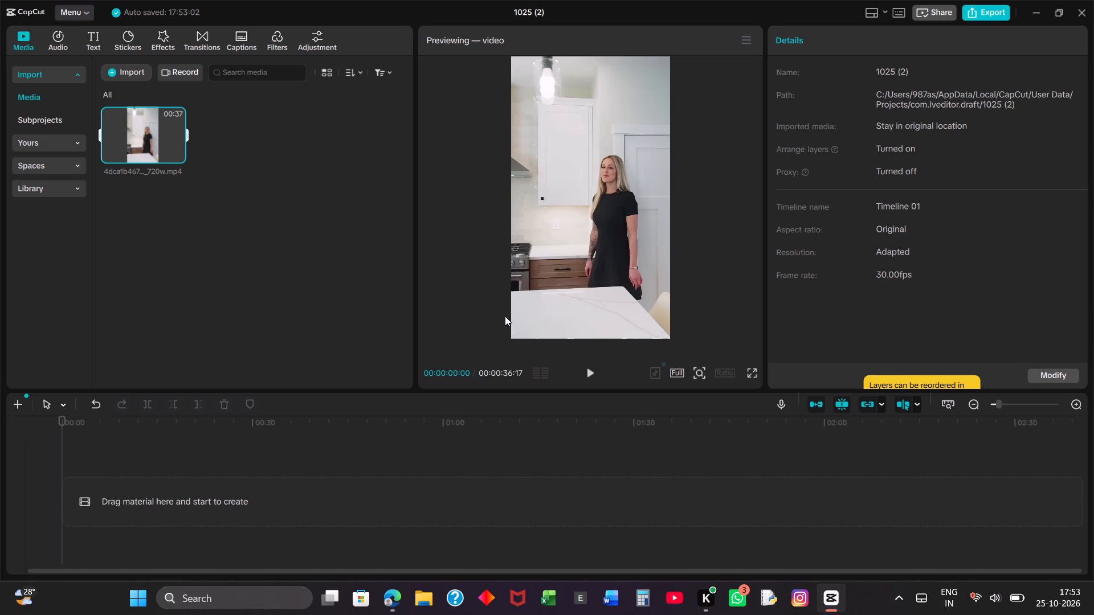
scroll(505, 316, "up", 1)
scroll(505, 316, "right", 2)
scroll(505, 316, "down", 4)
Place the downloaded real estate clip, 4dca1b467..._720w.mp4, at the start of the empty timeline in CapCut.
left_click(165, 151)
left_click_drag(175, 153, 130, 443)
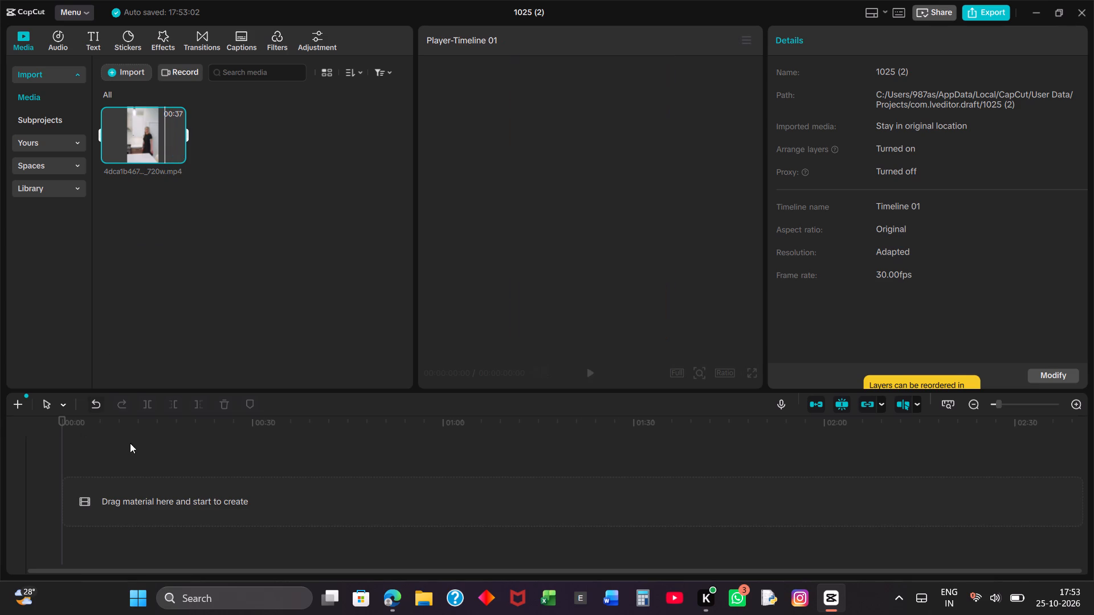
left_click_drag(130, 443, 103, 493)
left_click_drag(148, 149, 121, 428)
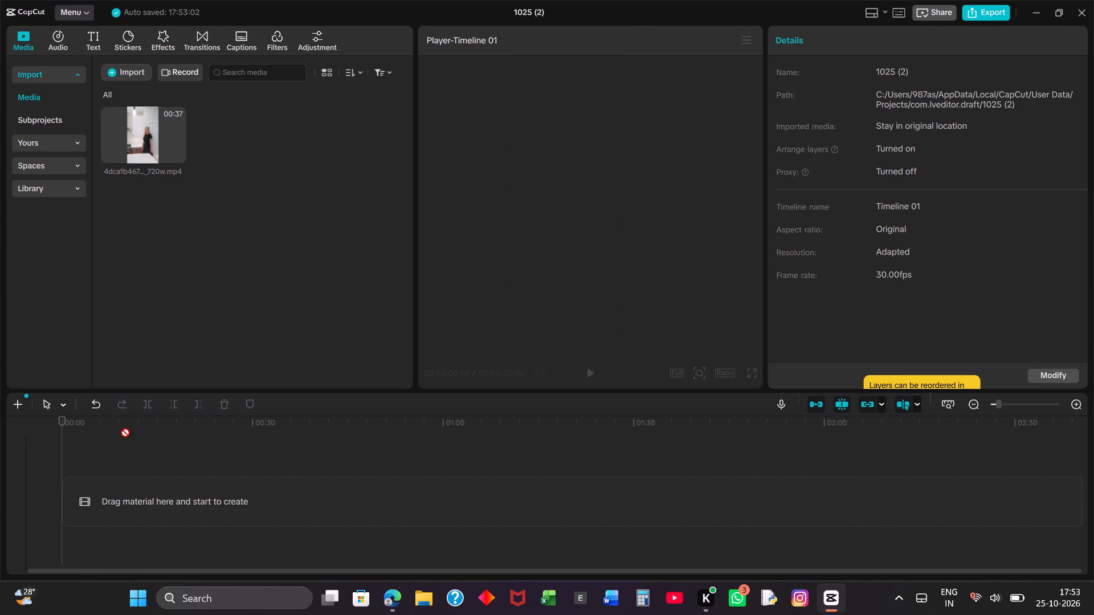
left_click_drag(121, 428, 132, 490)
Preview the opening seconds of the real estate clip and return the playhead to 00:00:00:00.
key("space")
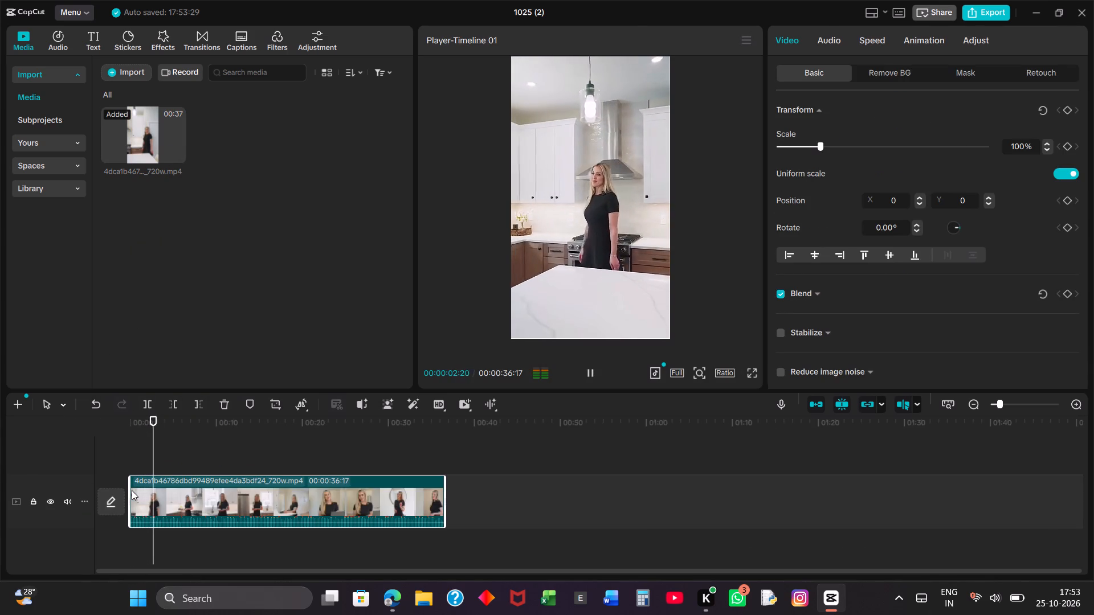
key("space")
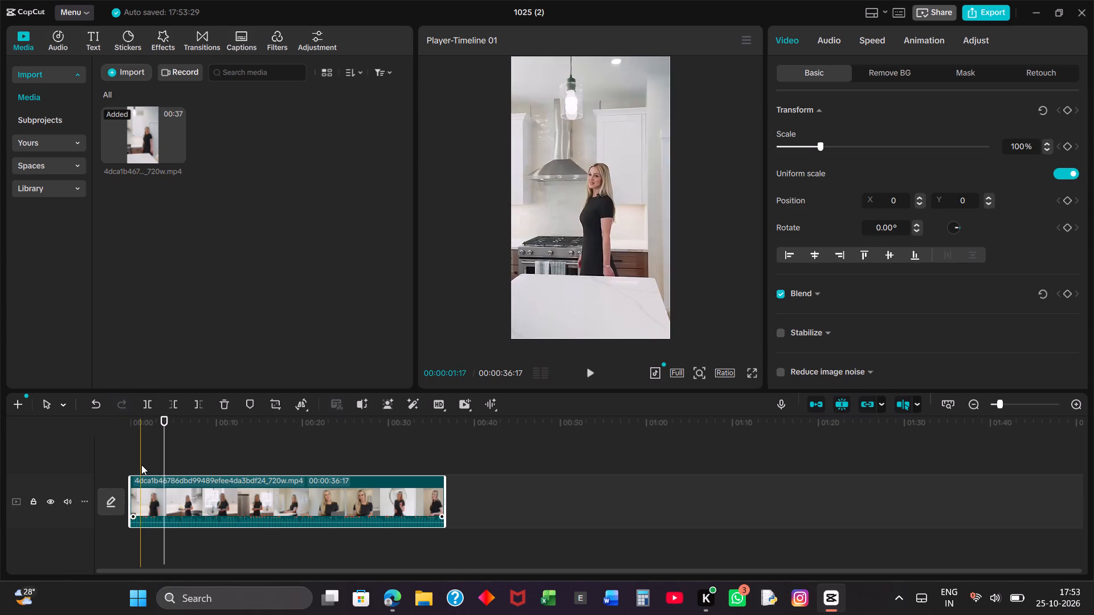
left_click_drag(162, 454, 108, 454)
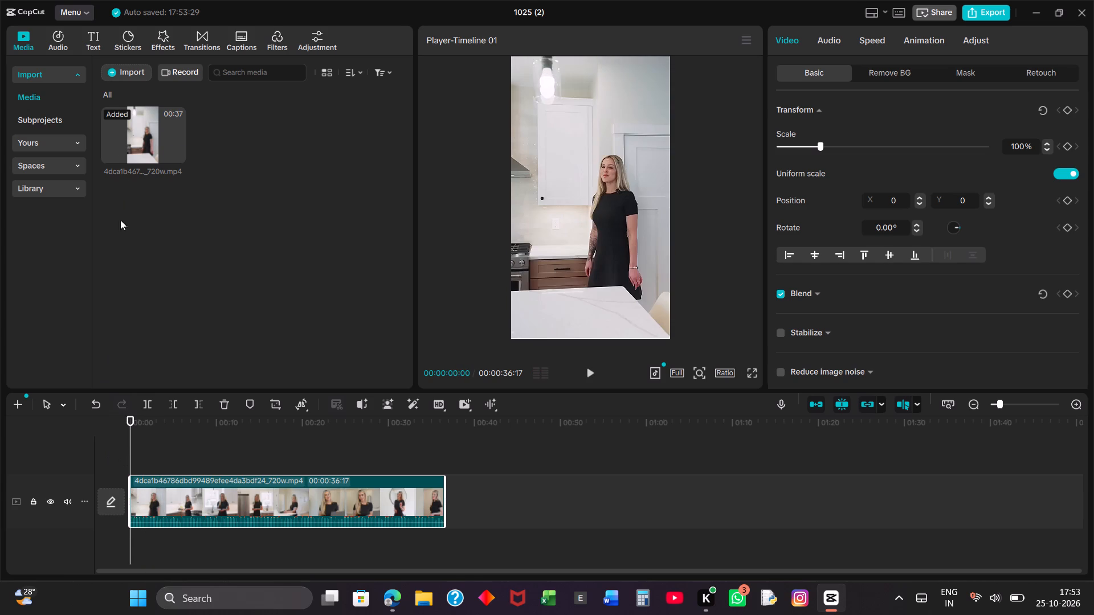
Generate auto captions for the real estate clip with the spoken language on Auto detect.
left_click(234, 46)
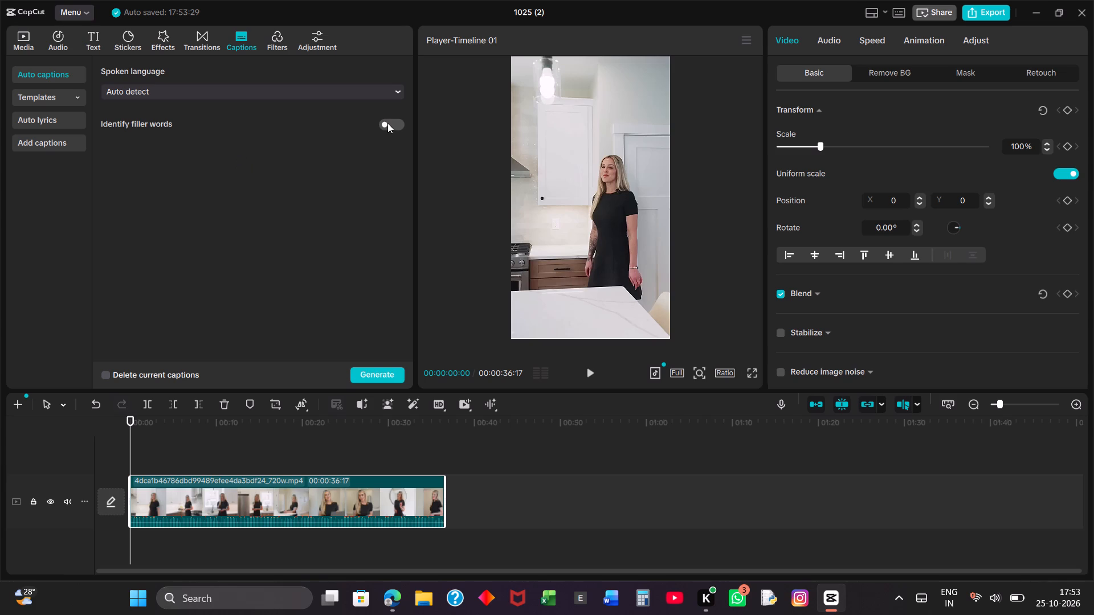
left_click(373, 375)
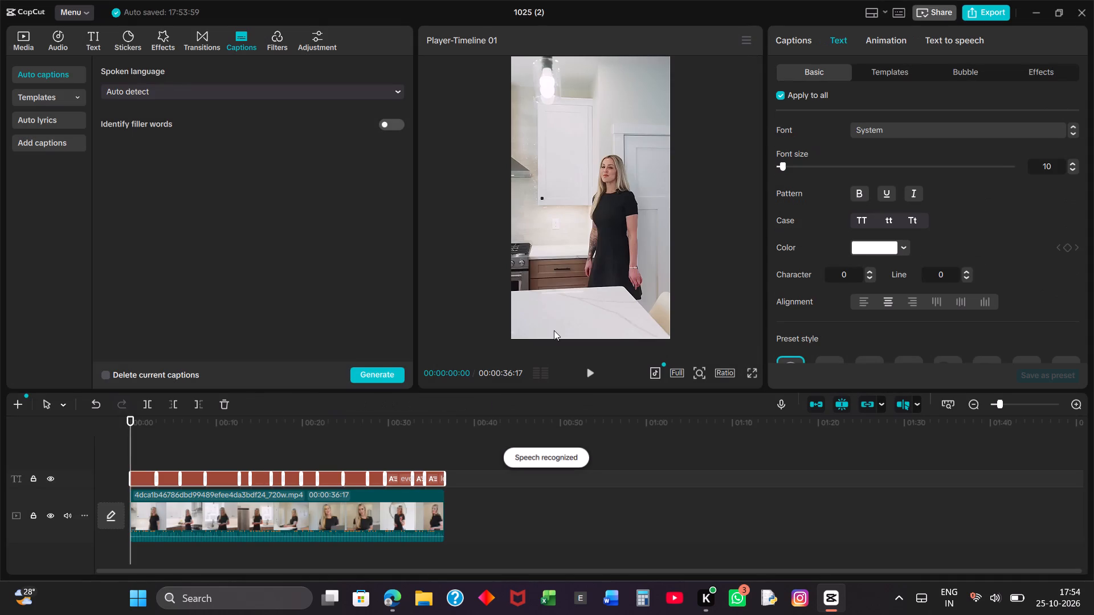
Play the start of the video to check the generated captions.
key("space")
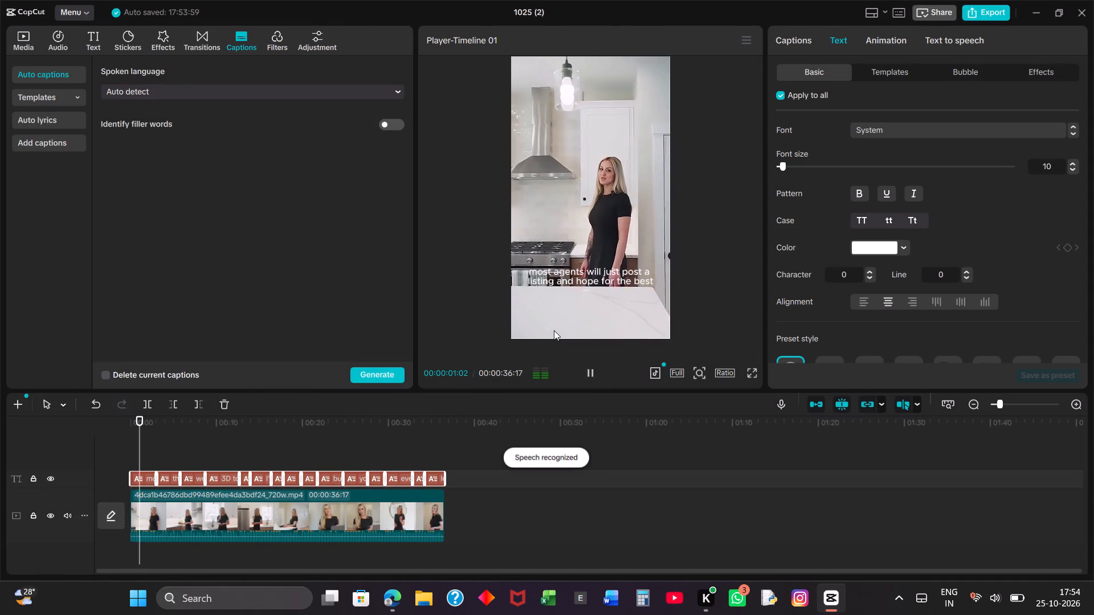
key("space")
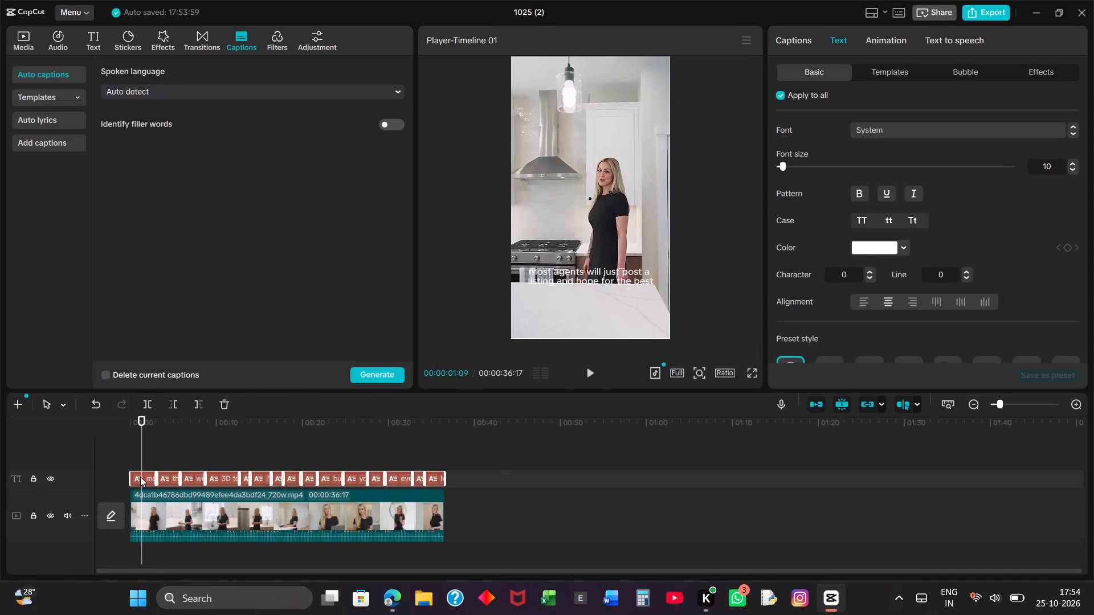
Apply the caption template with slanted, staggered bold white words split into two groups to all main captions.
left_click(141, 476)
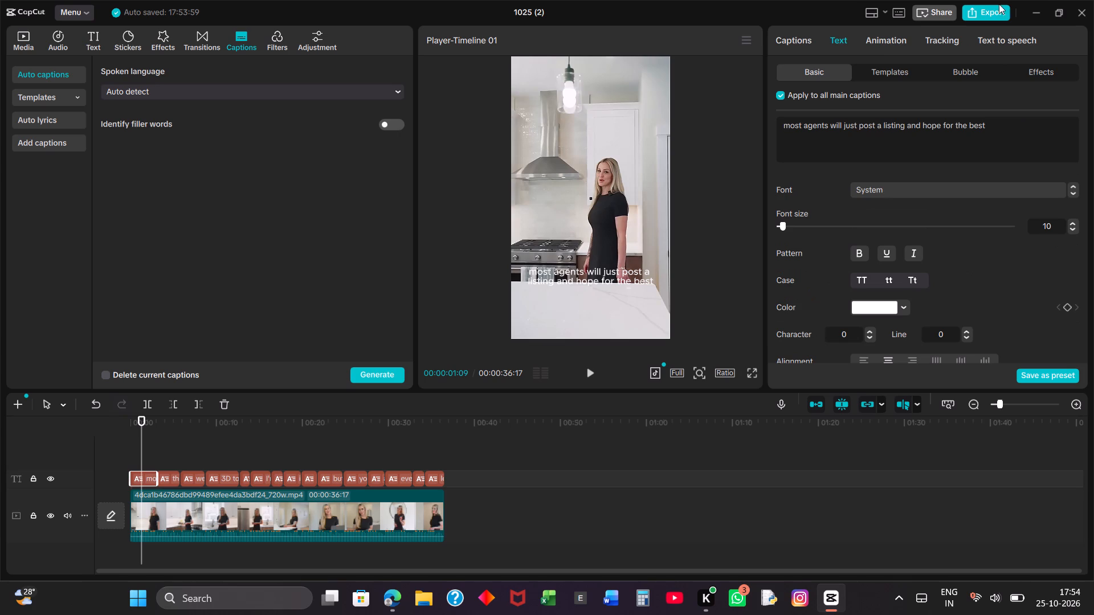
left_click(881, 42)
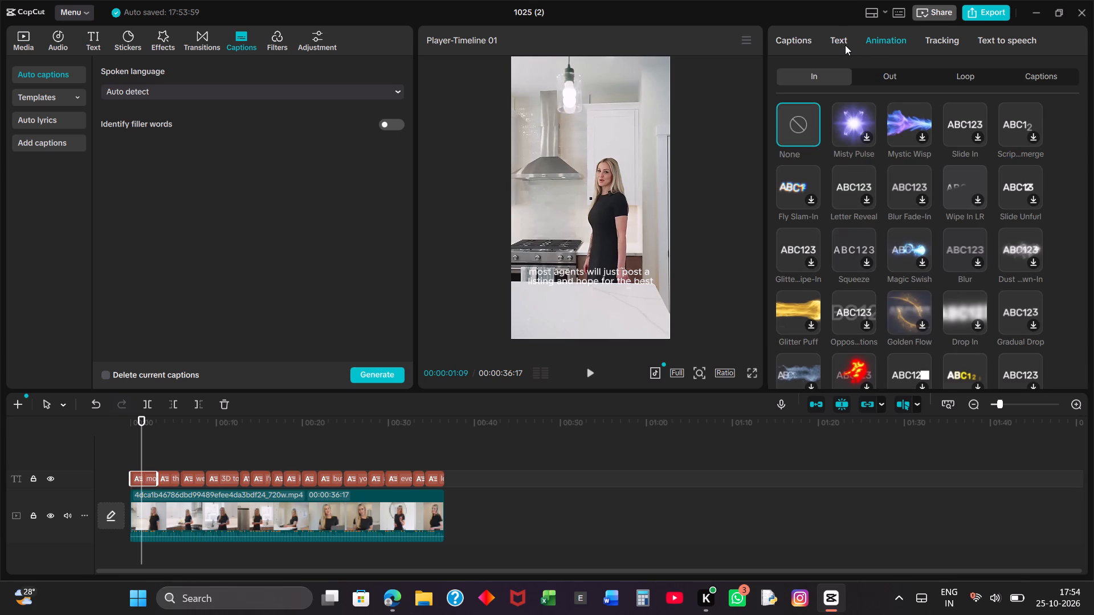
left_click(846, 47)
left_click(888, 68)
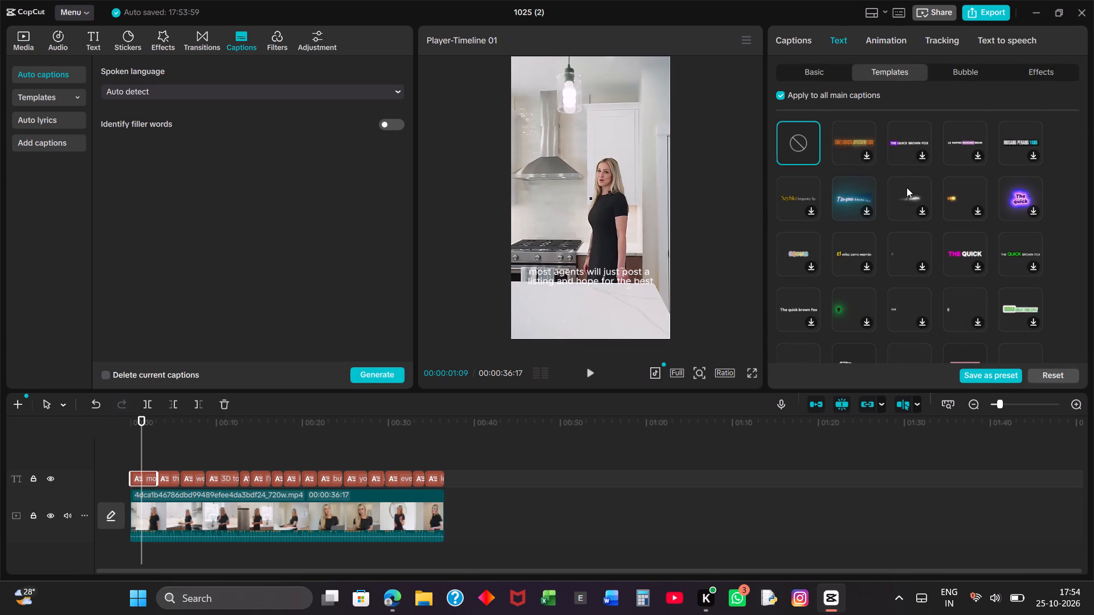
scroll(907, 187, "down", 1)
scroll(907, 187, "up", 1)
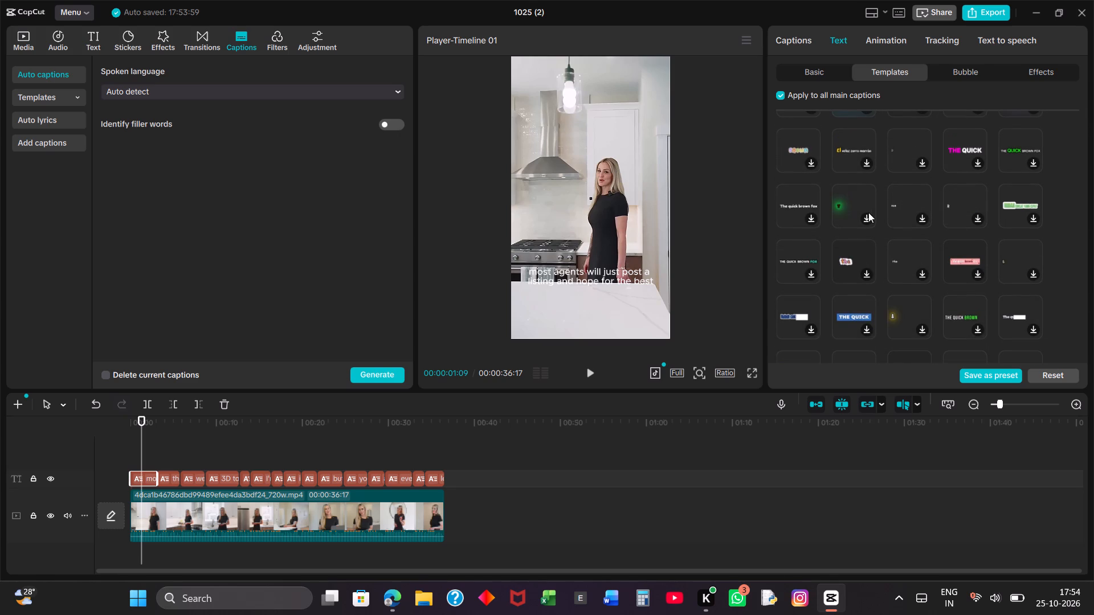
left_click(866, 211)
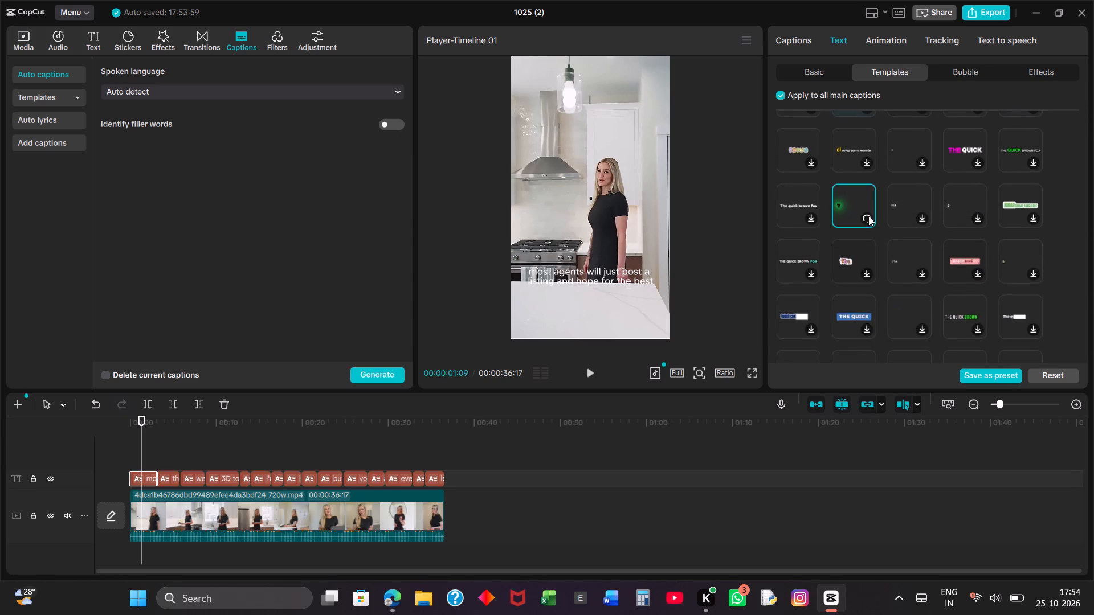
scroll(961, 223, "down", 1)
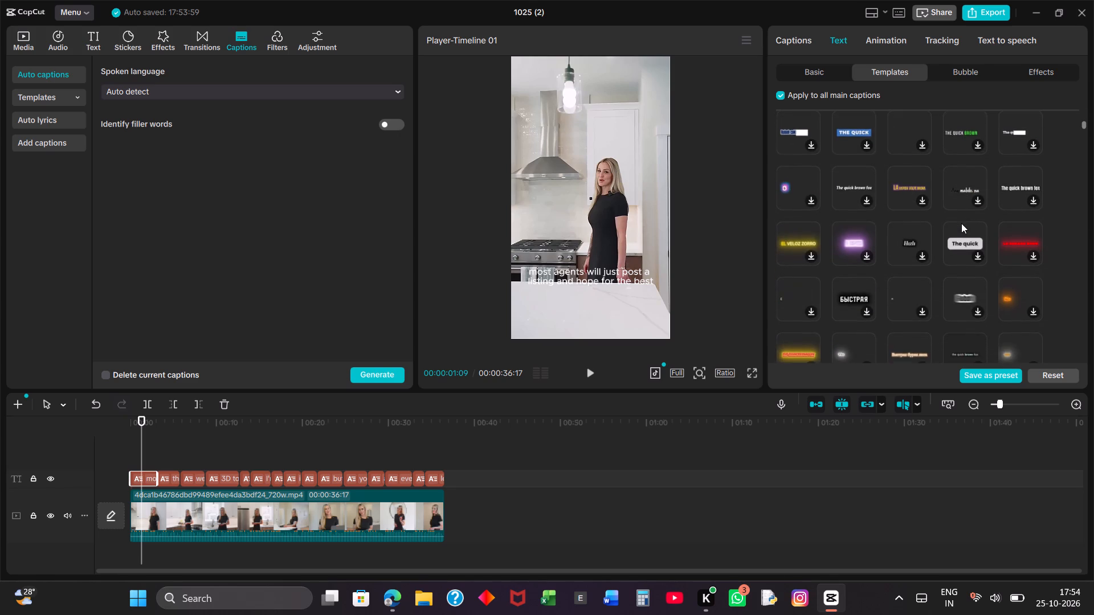
scroll(961, 223, "down", 1)
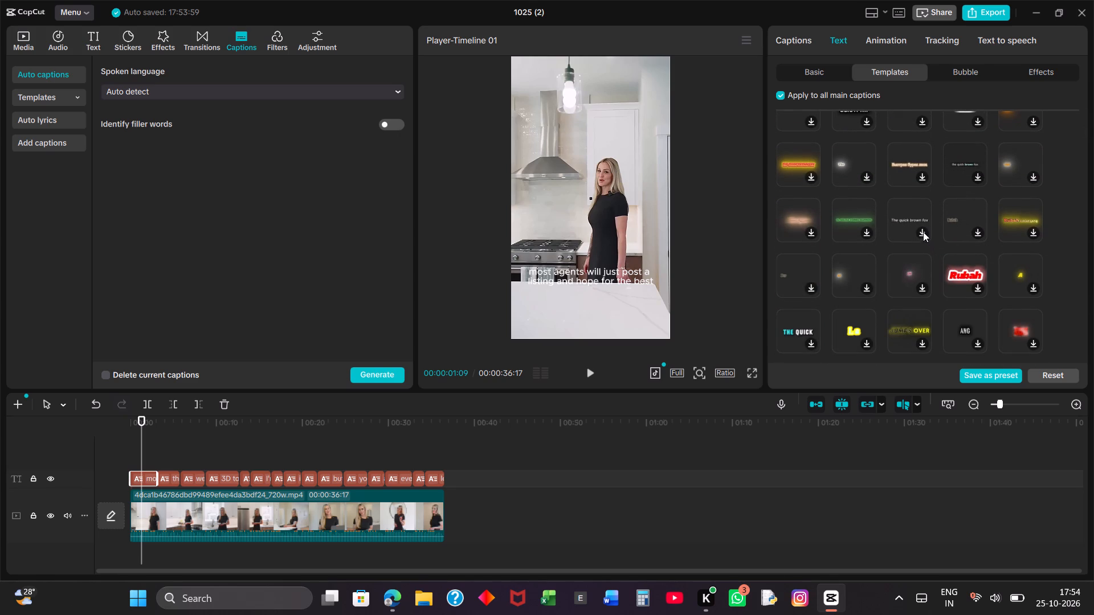
scroll(891, 261, "down", 2)
scroll(891, 261, "up", 1)
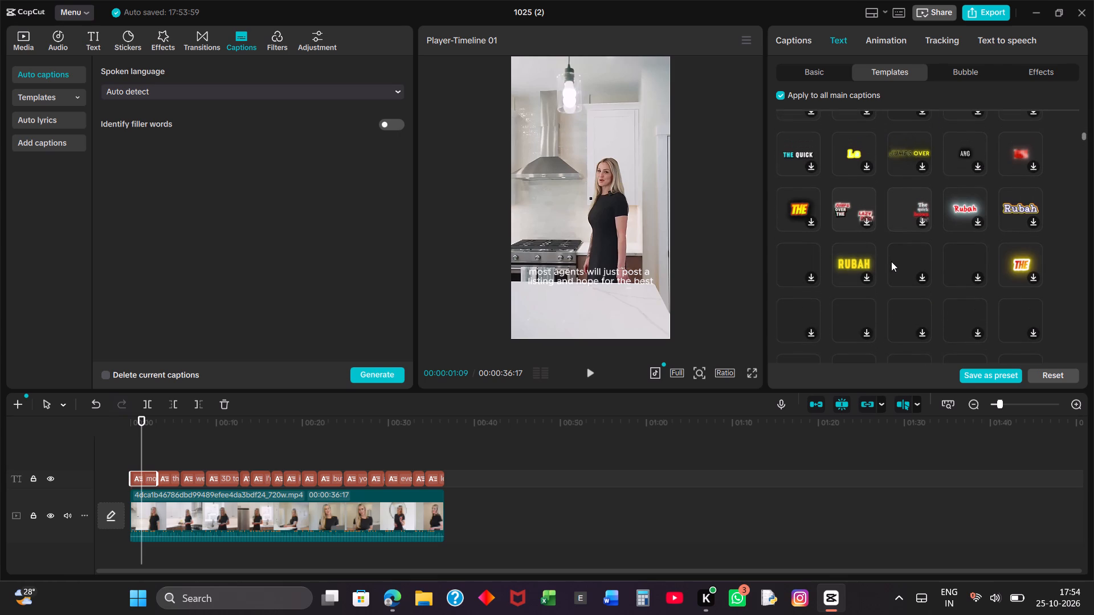
scroll(891, 261, "up", 1)
left_click(922, 223)
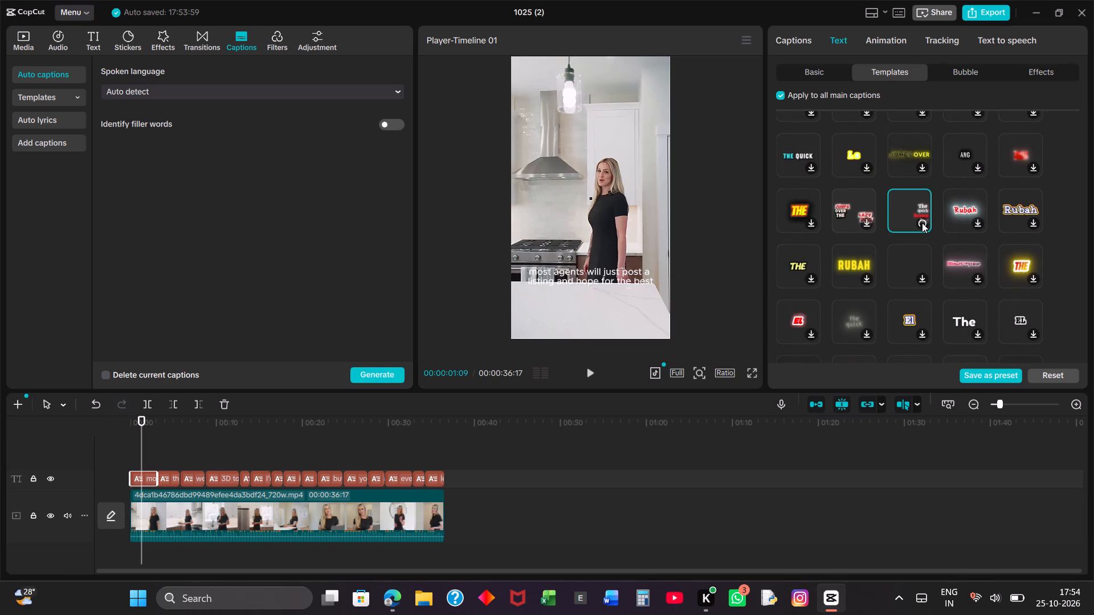
left_click(909, 210)
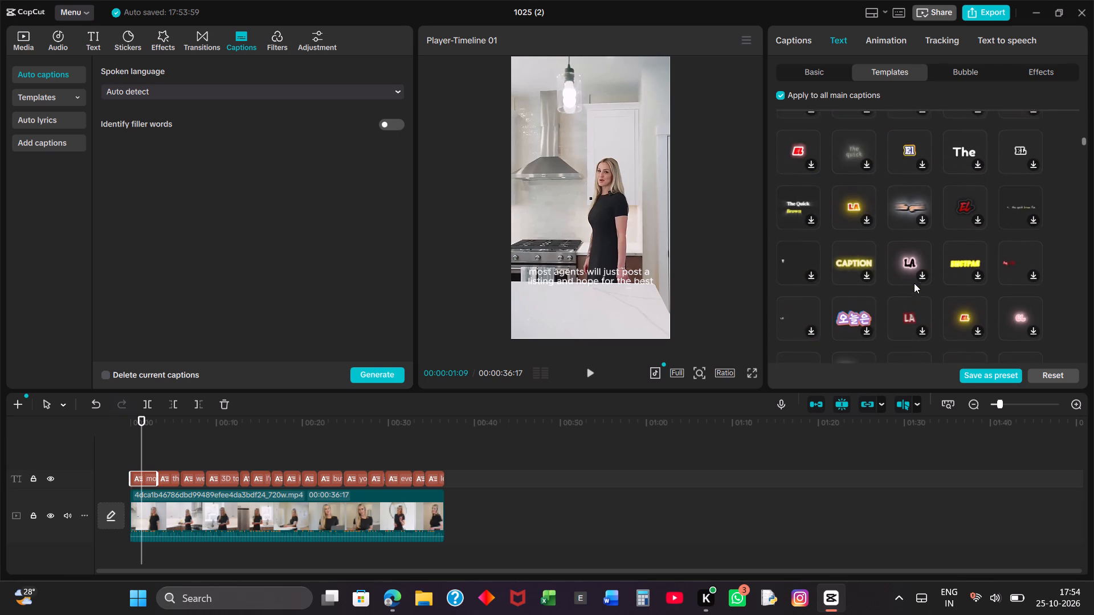
scroll(914, 283, "up", 3)
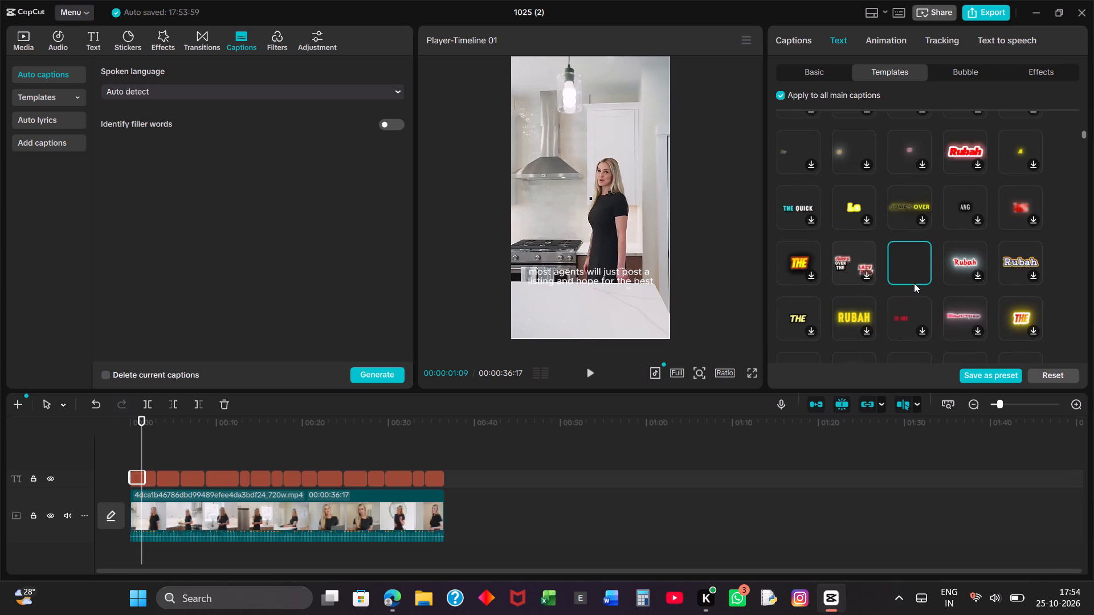
left_click(909, 268)
scroll(909, 268, "up", 1)
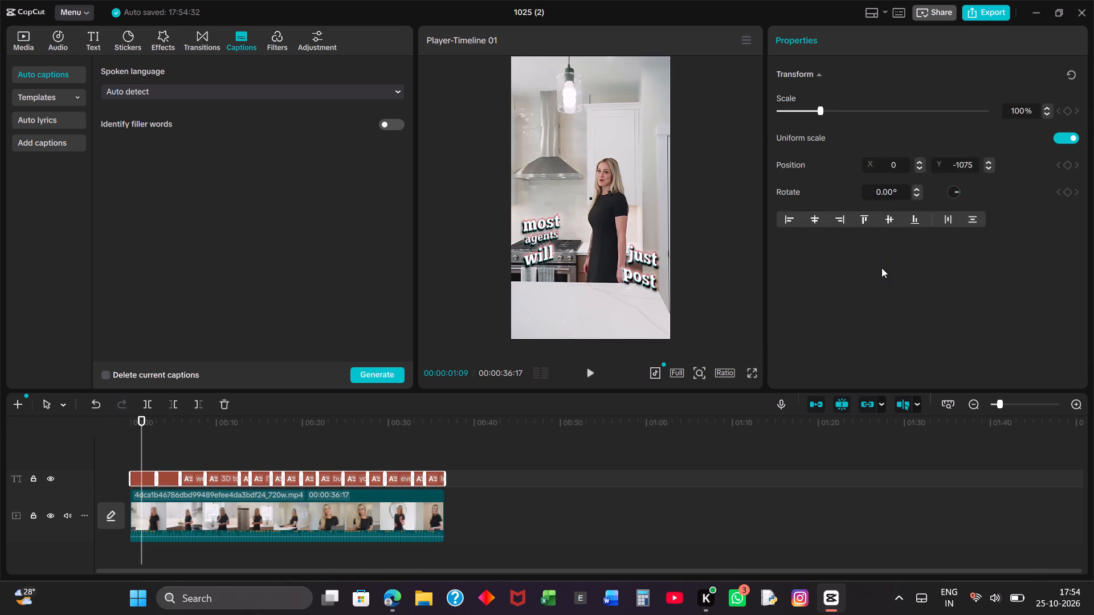
Play the video from the start to about 14 seconds to check the styled captions against the footage.
key("space")
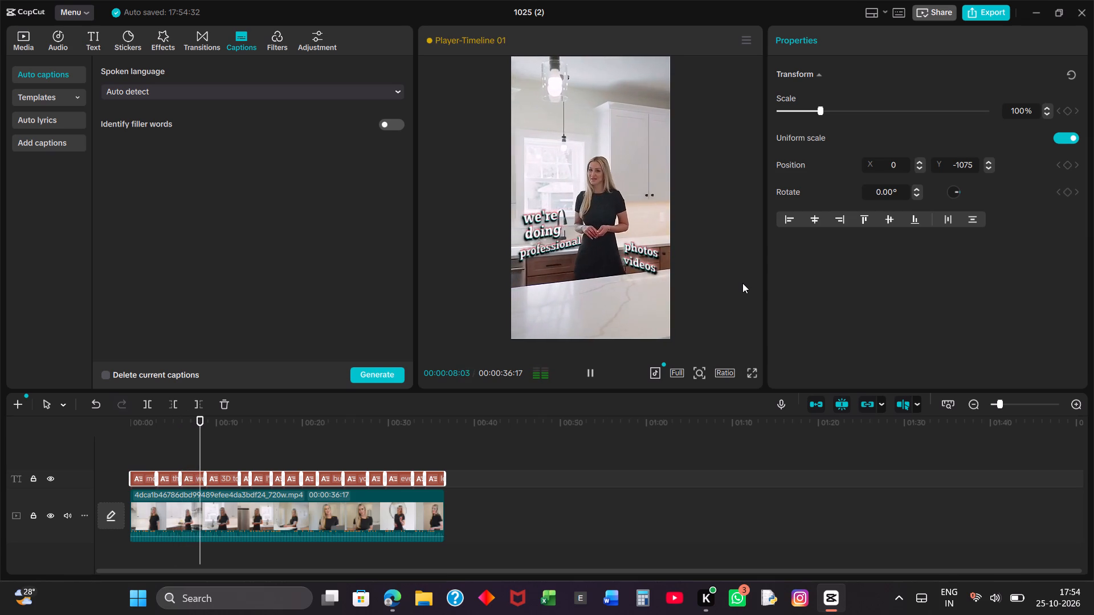
key("space")
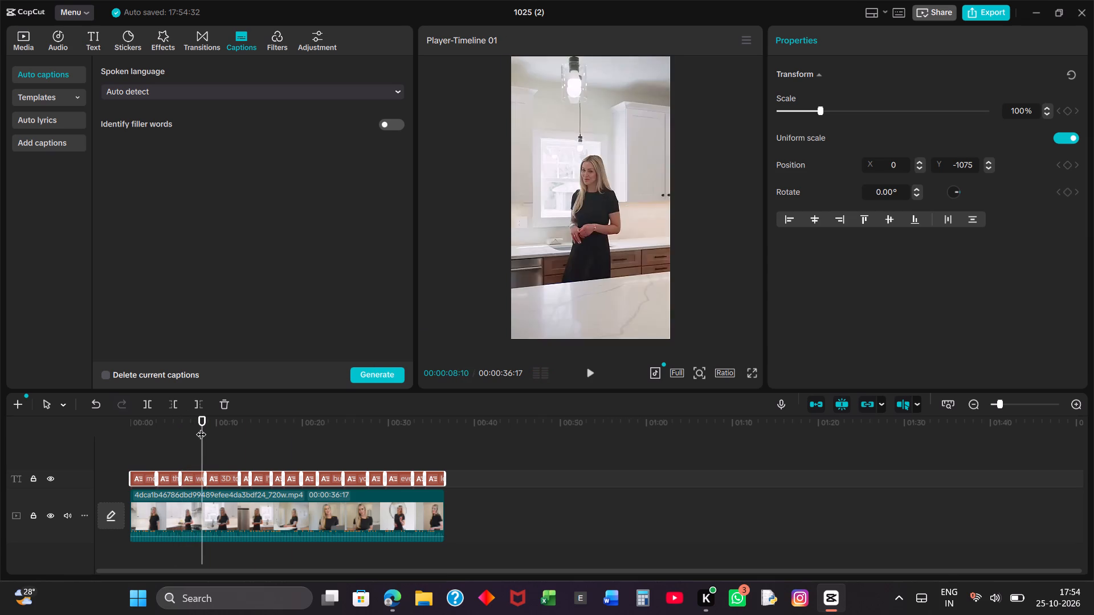
left_click_drag(201, 427, 50, 423)
key("space")
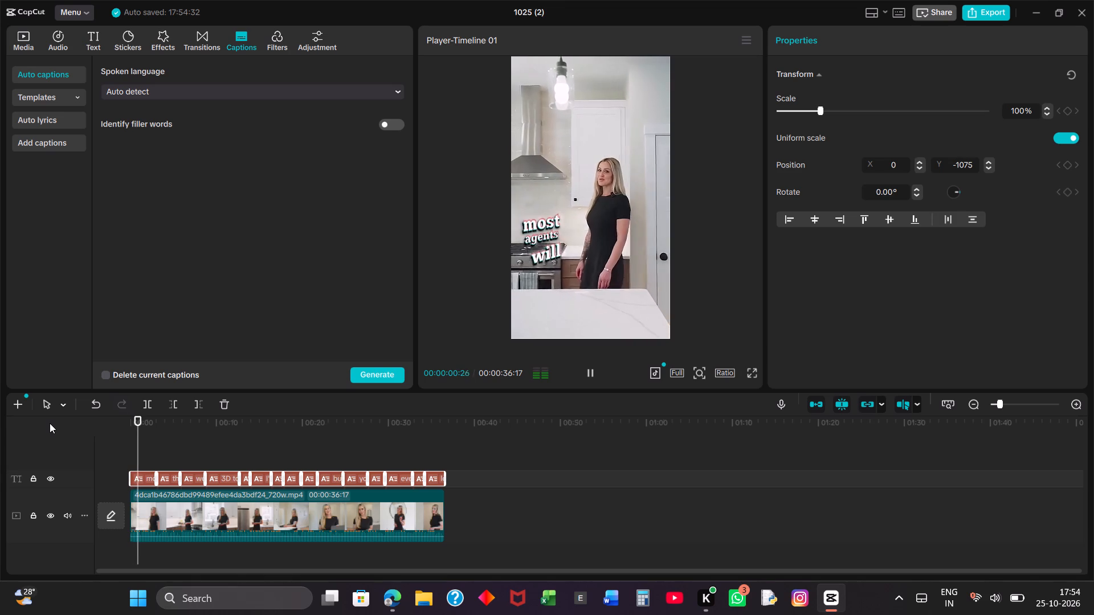
key("space")
key("space")
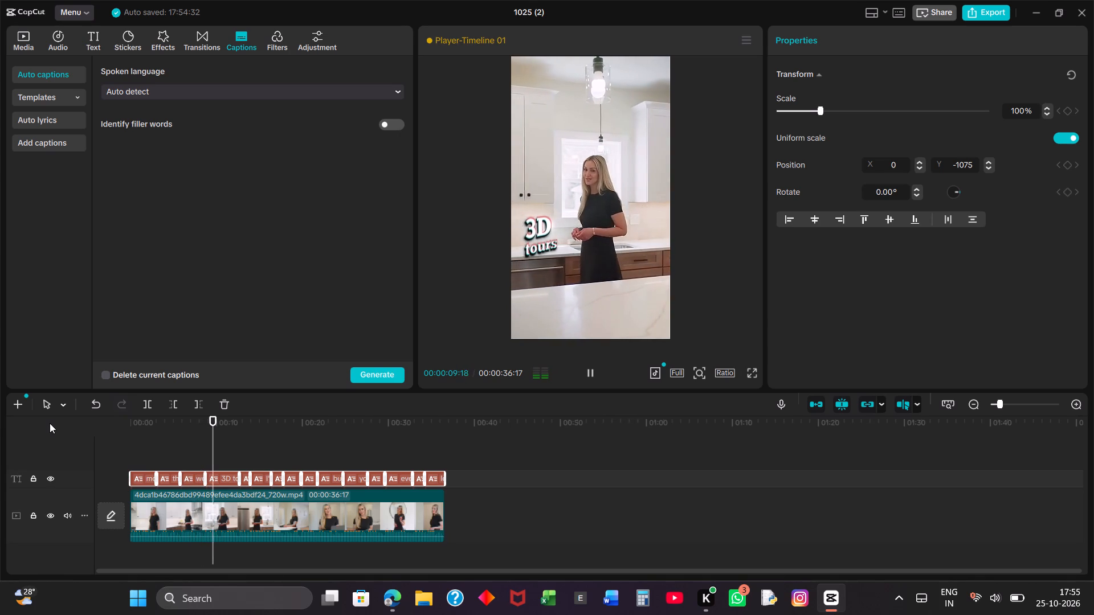
key("space")
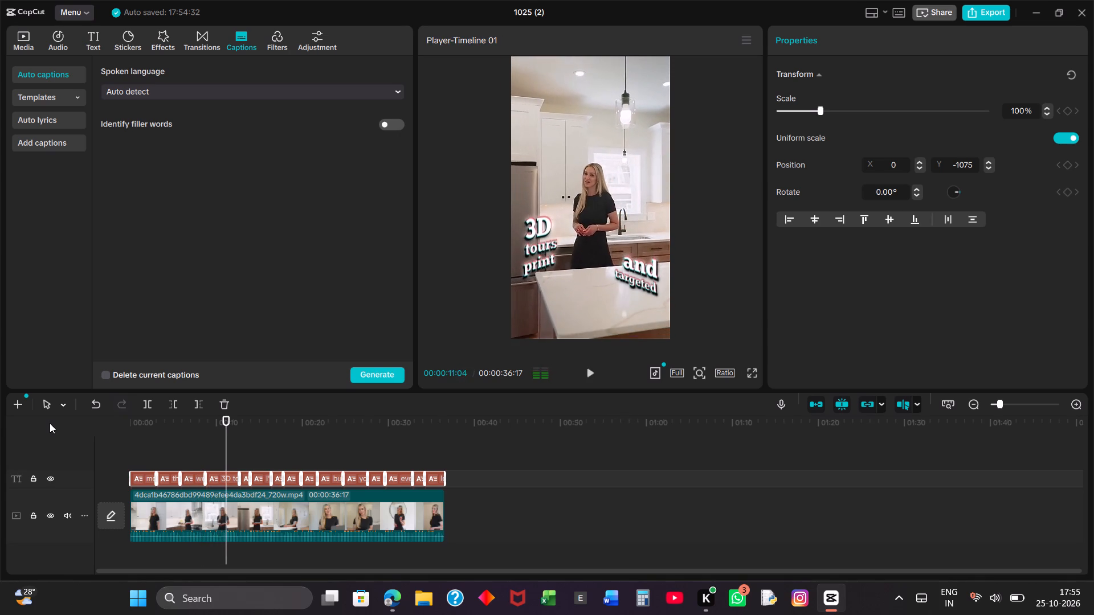
key("space")
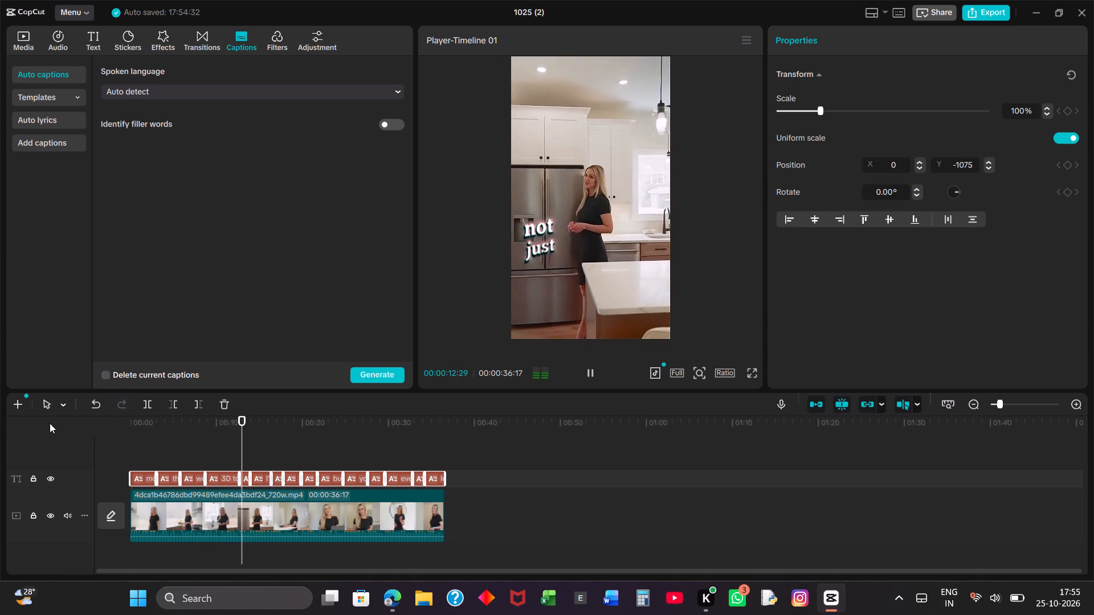
key("space")
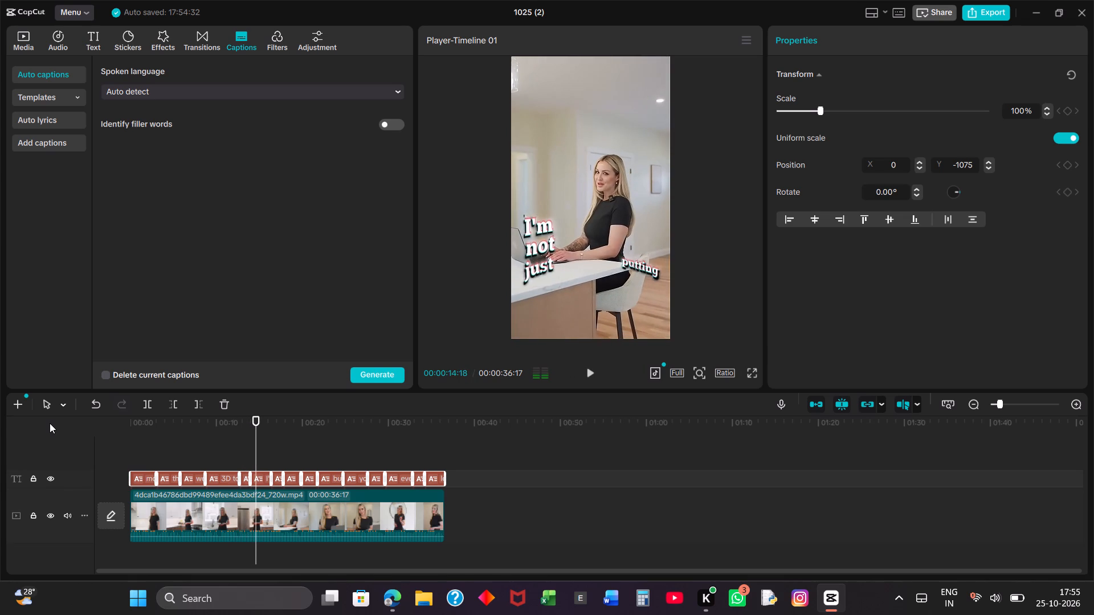
Split the real estate clip at 00:00:13:29, during the blurred transition to the laptop scene.
left_click_drag(257, 420, 249, 420)
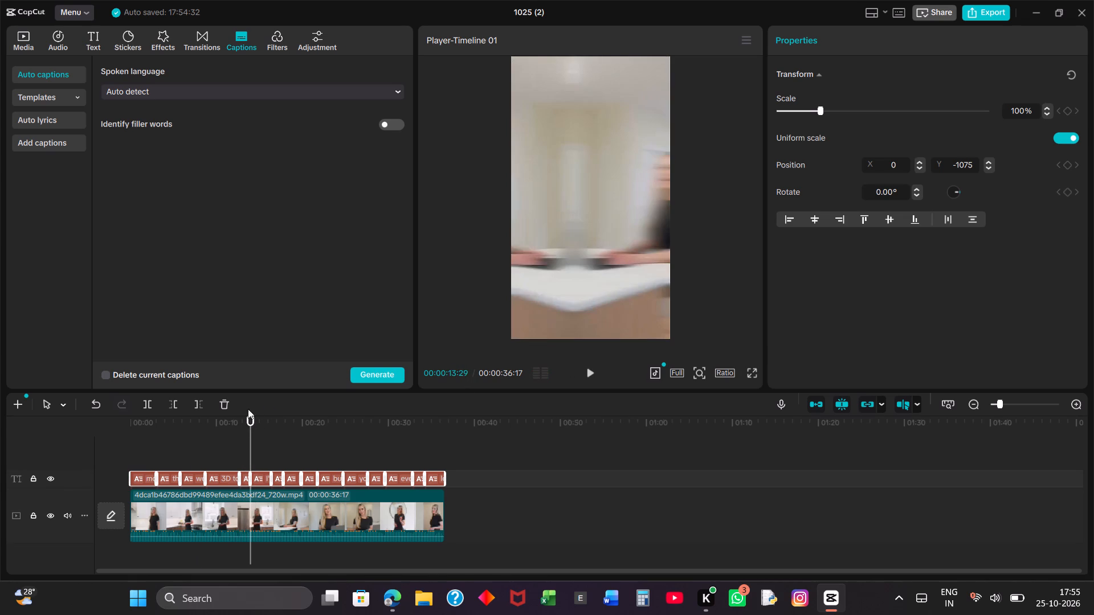
left_click(147, 402)
left_click(281, 518)
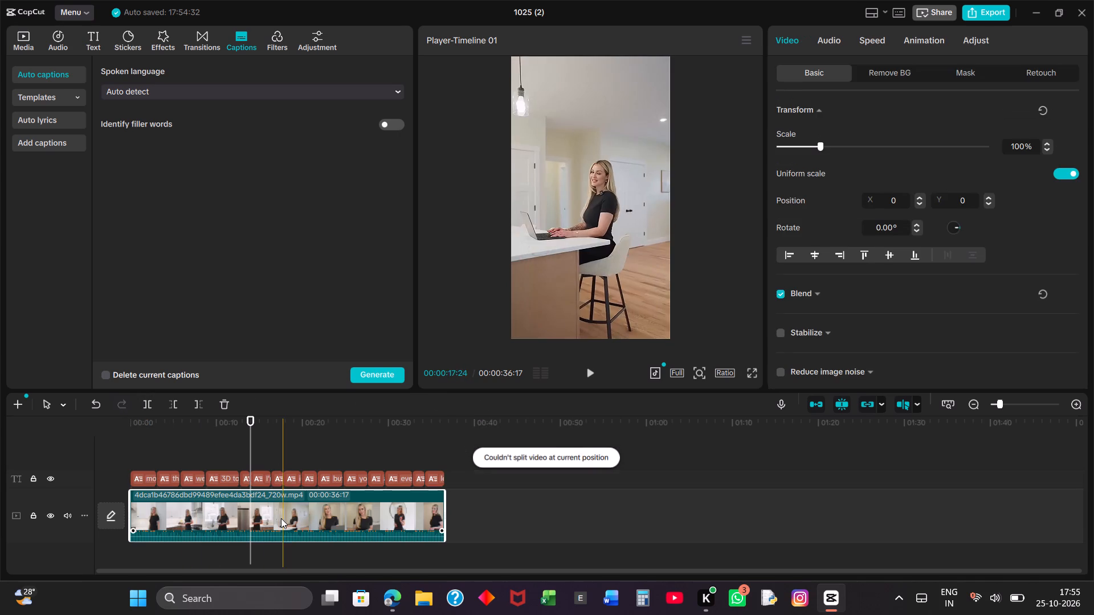
left_click(152, 404)
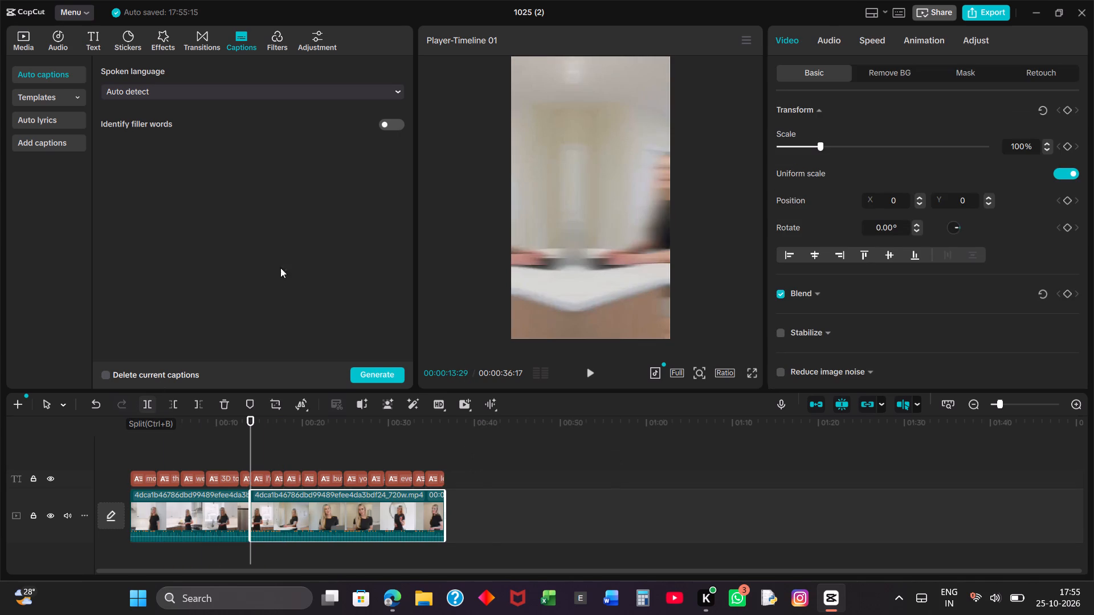
Add the Trending video effect Trigon Light on its own track above the captions, starting at the beginning of the timeline.
left_click(162, 34)
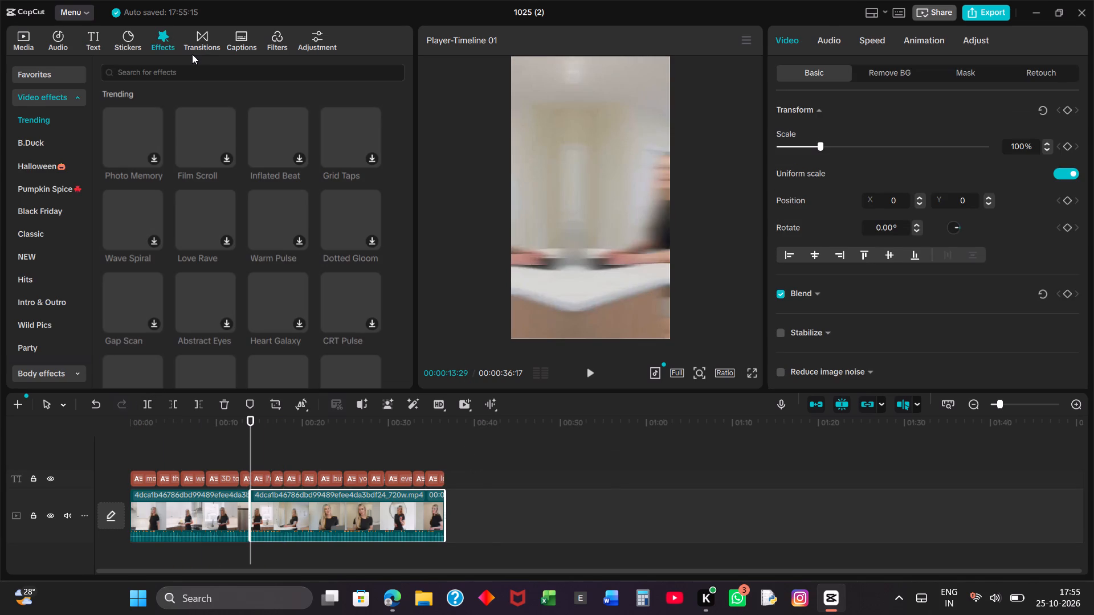
left_click(223, 157)
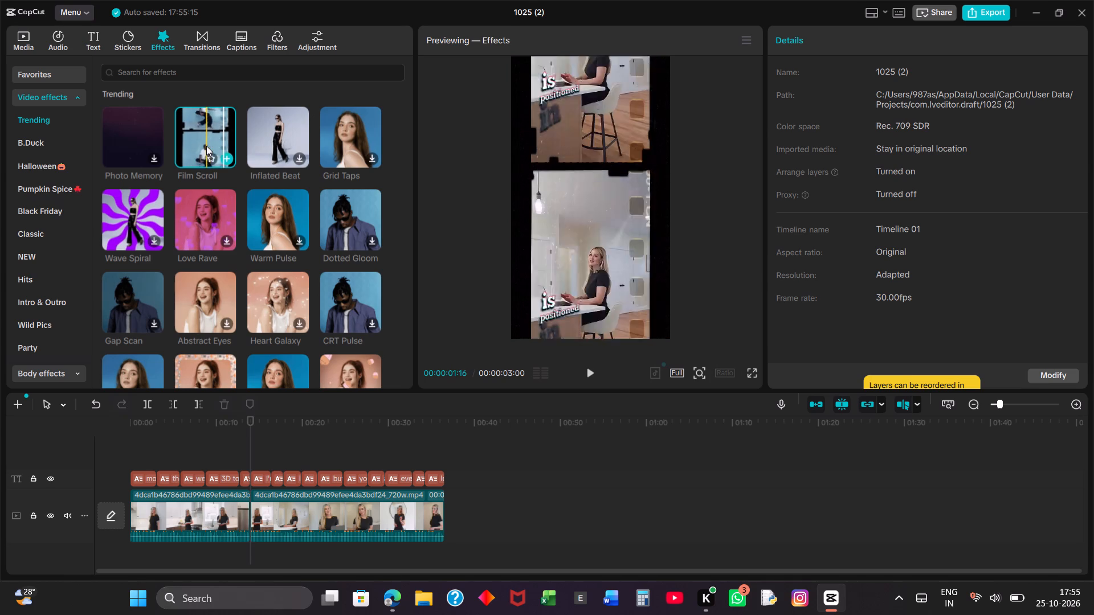
left_click(302, 242)
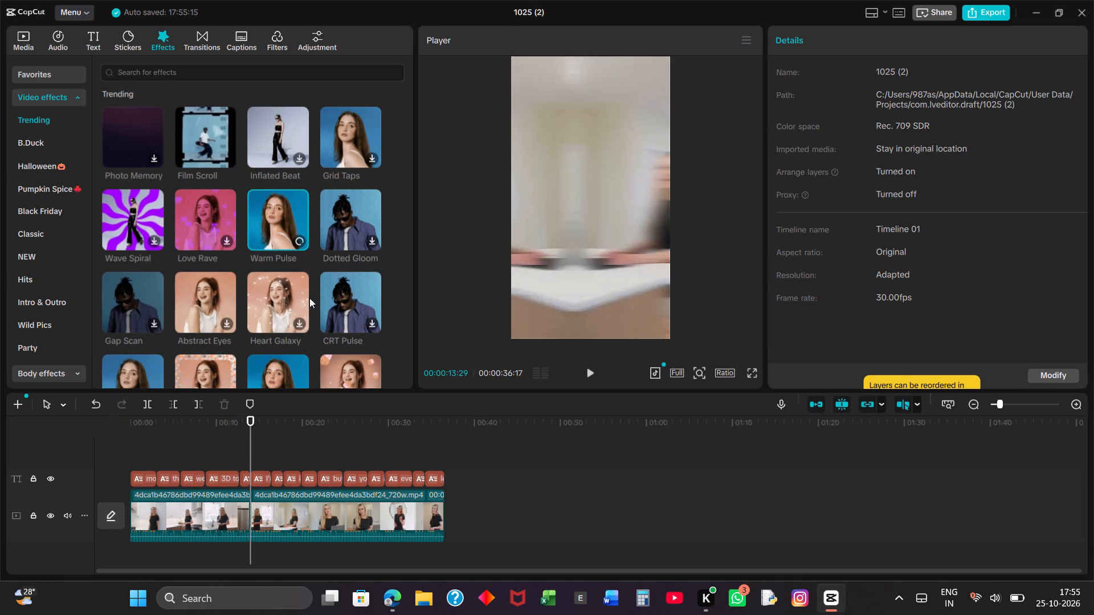
scroll(319, 302, "down", 1)
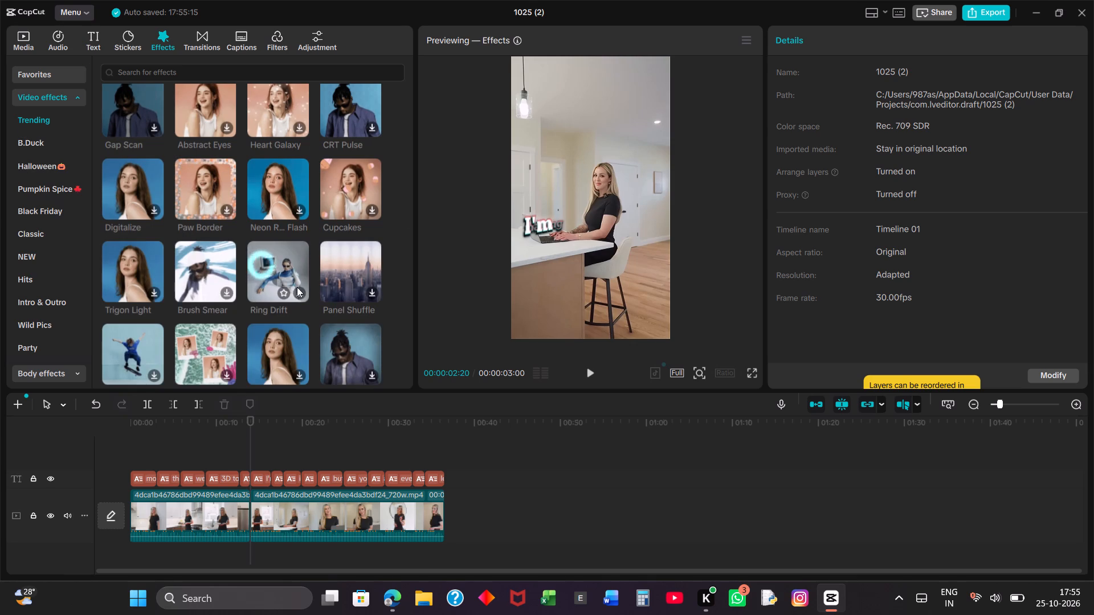
scroll(295, 287, "down", 1)
left_click(157, 228)
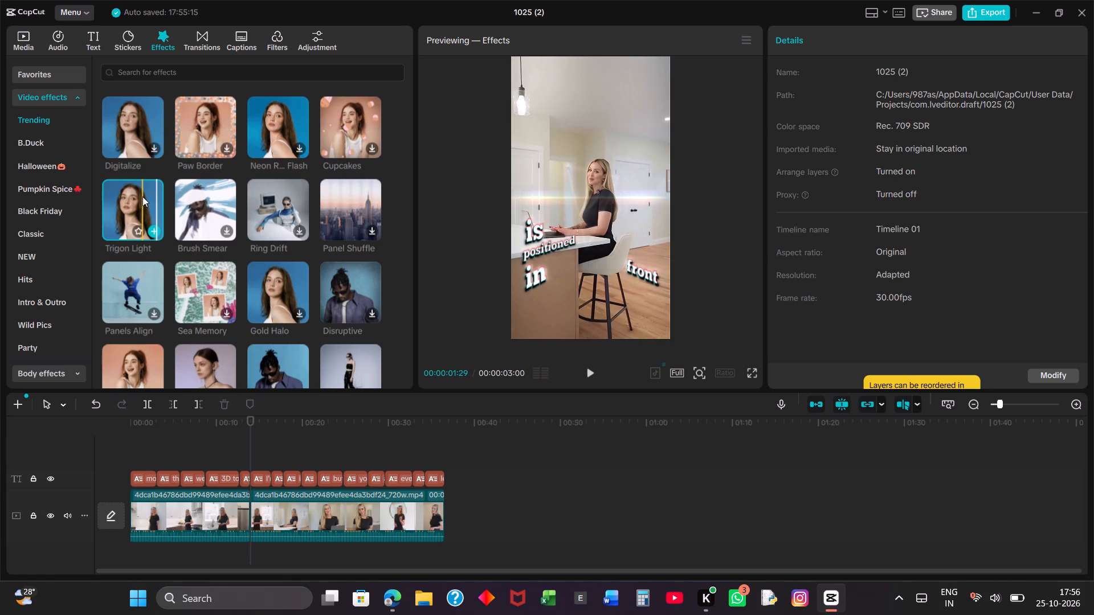
left_click_drag(142, 196, 123, 419)
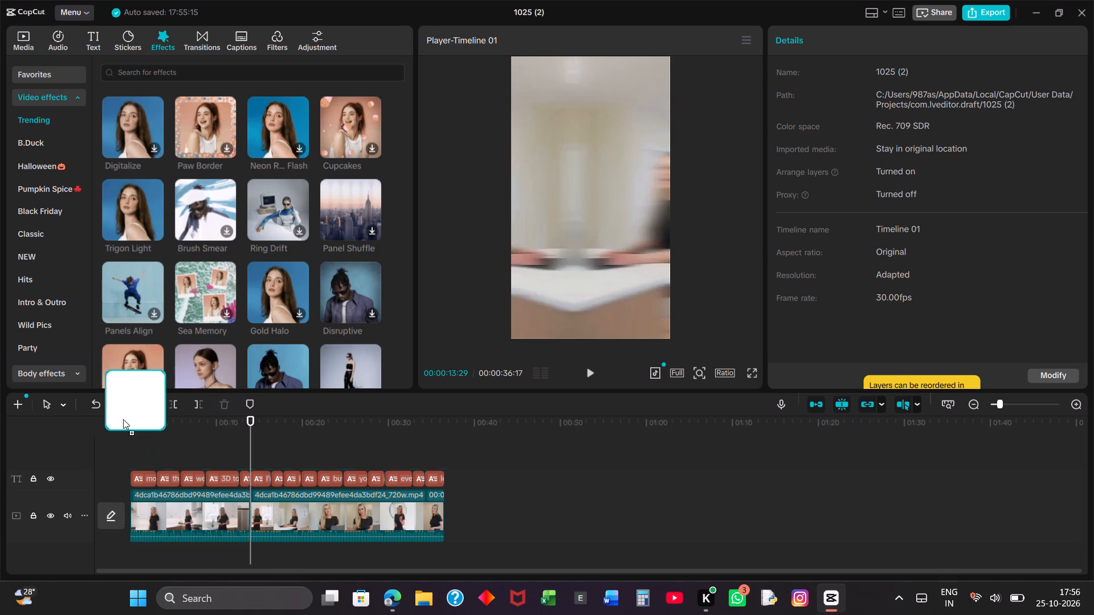
left_click_drag(123, 419, 130, 479)
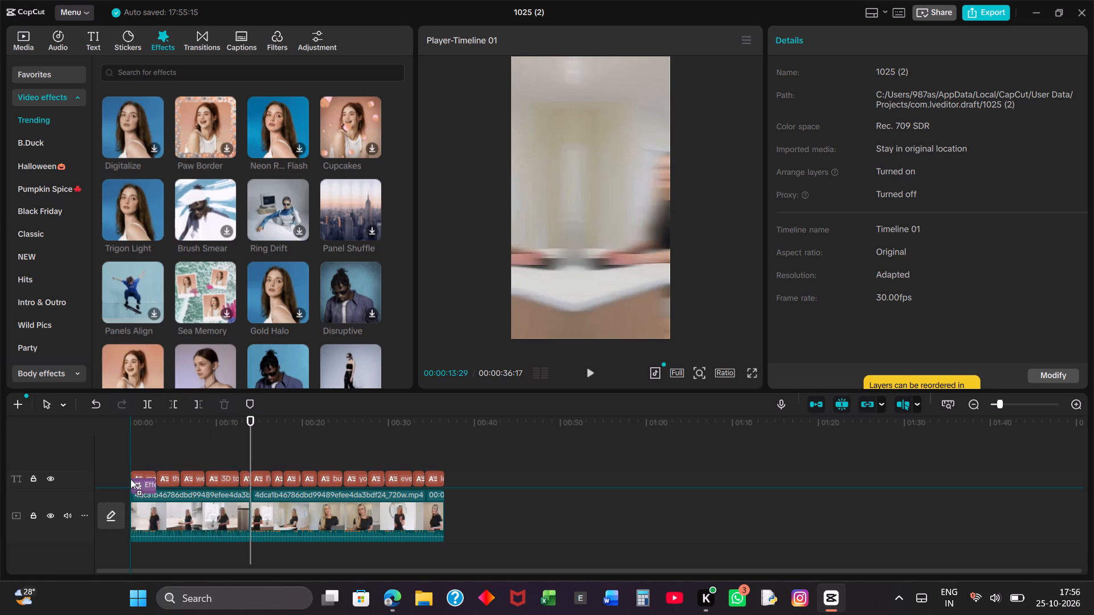
left_click_drag(130, 479, 130, 460)
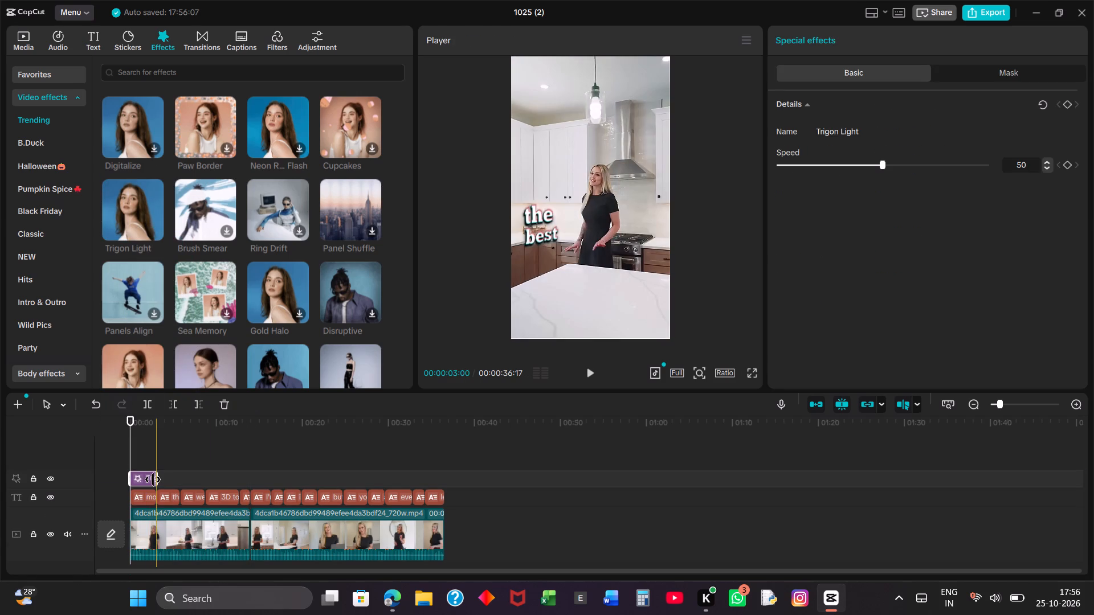
Extend the Trigon Light effect to the end of the video.
left_click_drag(153, 479, 431, 471)
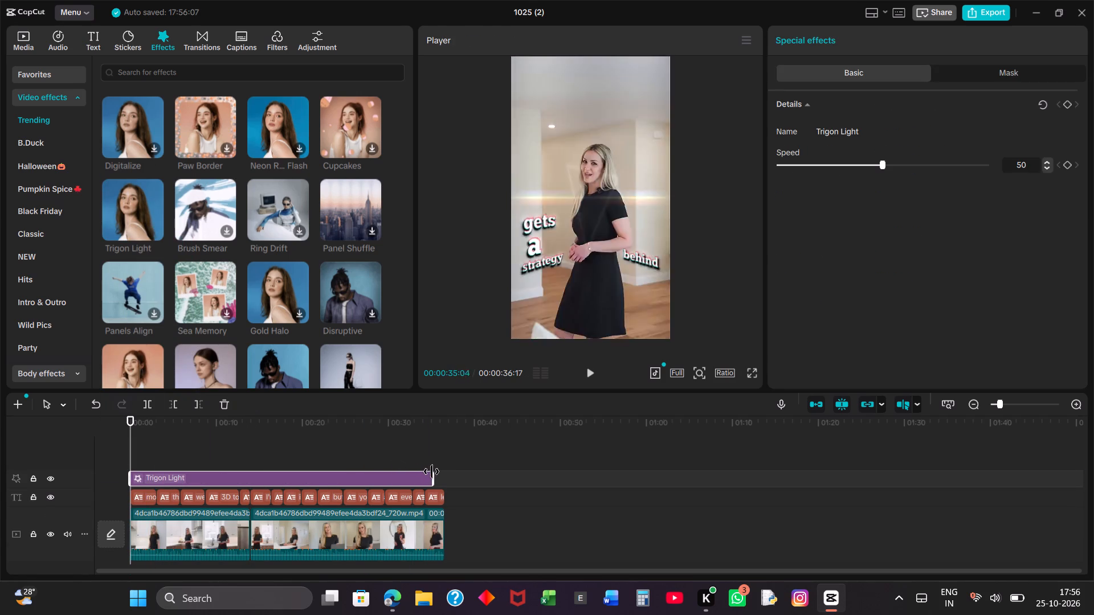
left_click_drag(431, 471, 438, 473)
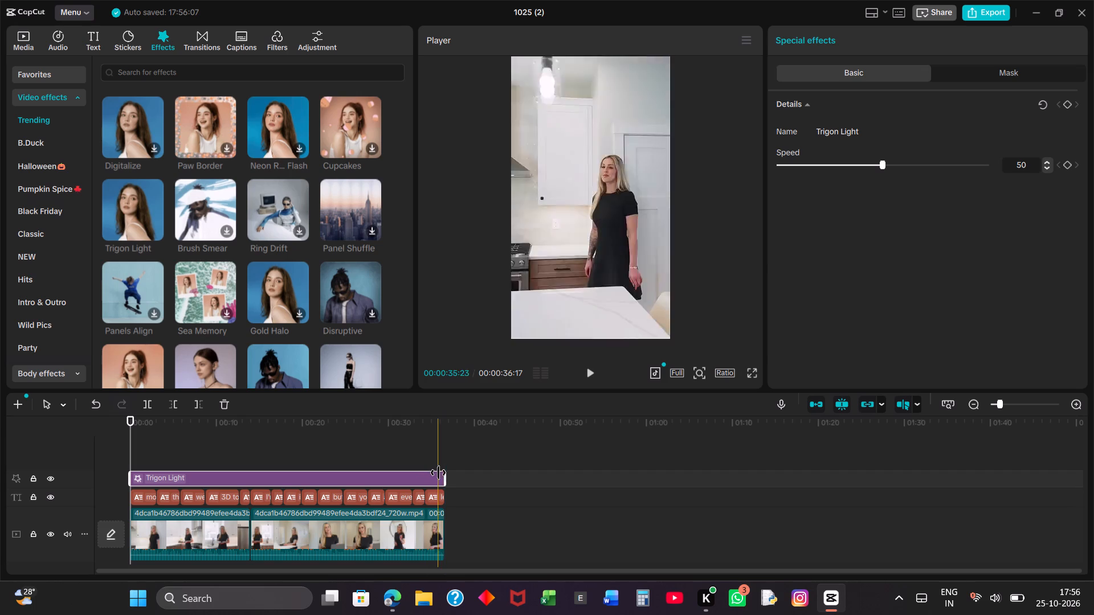
Play the opening seconds of the video to check the Trigon Light effect.
key("space")
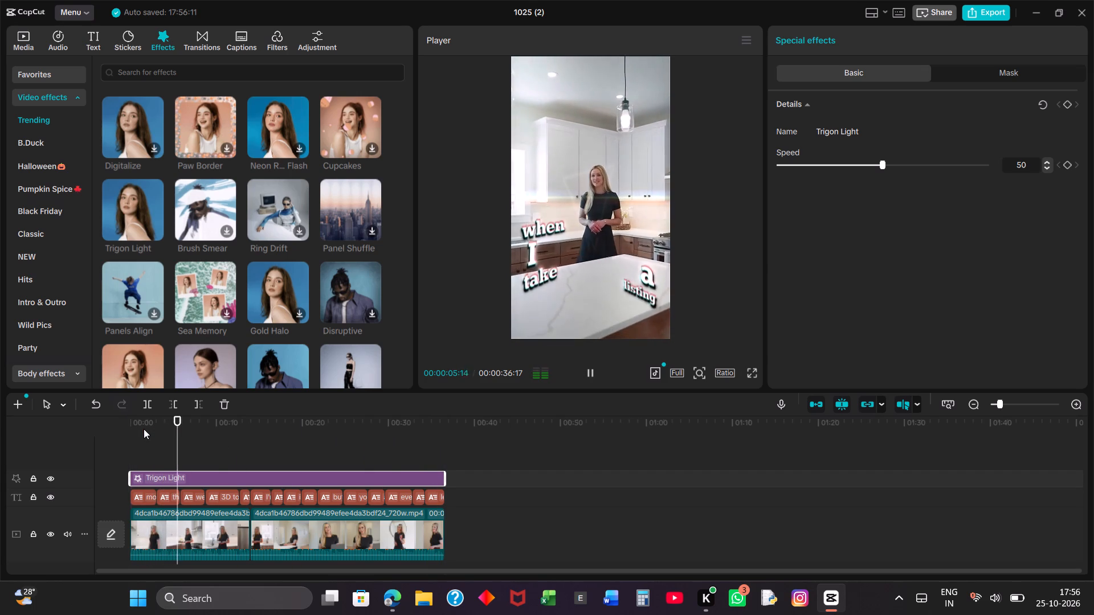
key("space")
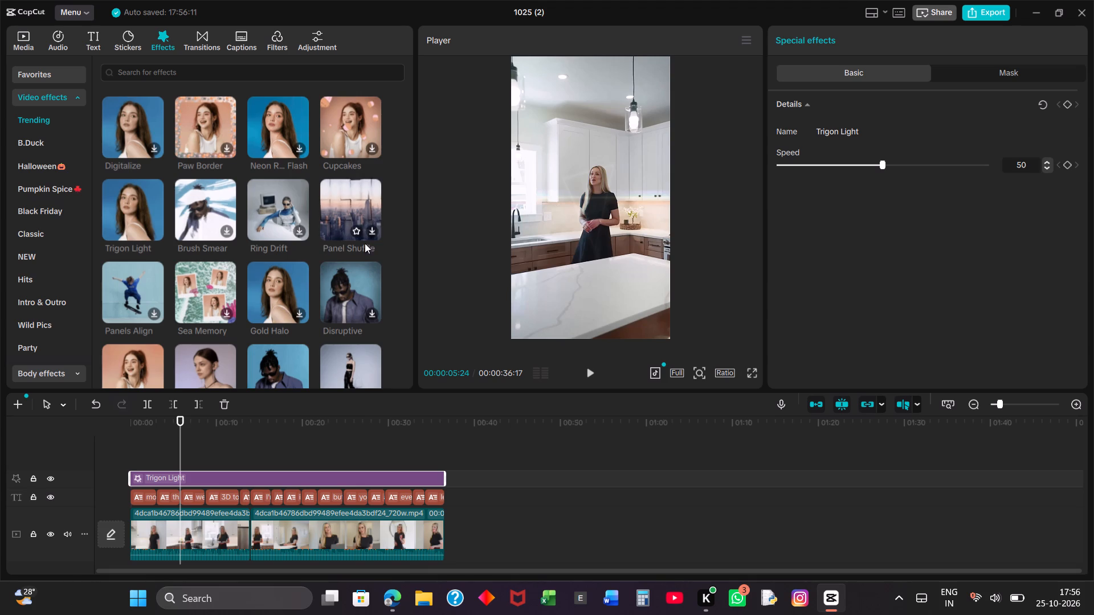
Add the Trending video effect Volt Distort on its own track above Trigon Light, starting at the beginning of the timeline.
scroll(321, 270, "down", 1)
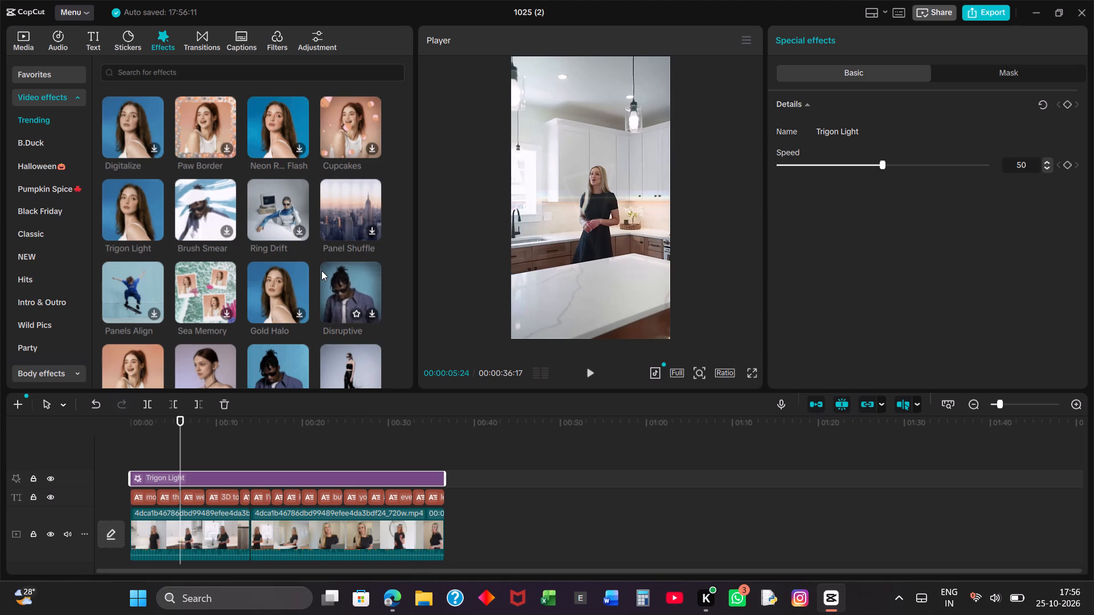
scroll(321, 270, "down", 1)
scroll(321, 270, "up", 1, "ctrl")
scroll(321, 270, "down", 1, "ctrl")
scroll(321, 270, "up", 1, "ctrl")
scroll(321, 270, "down", 1, "ctrl")
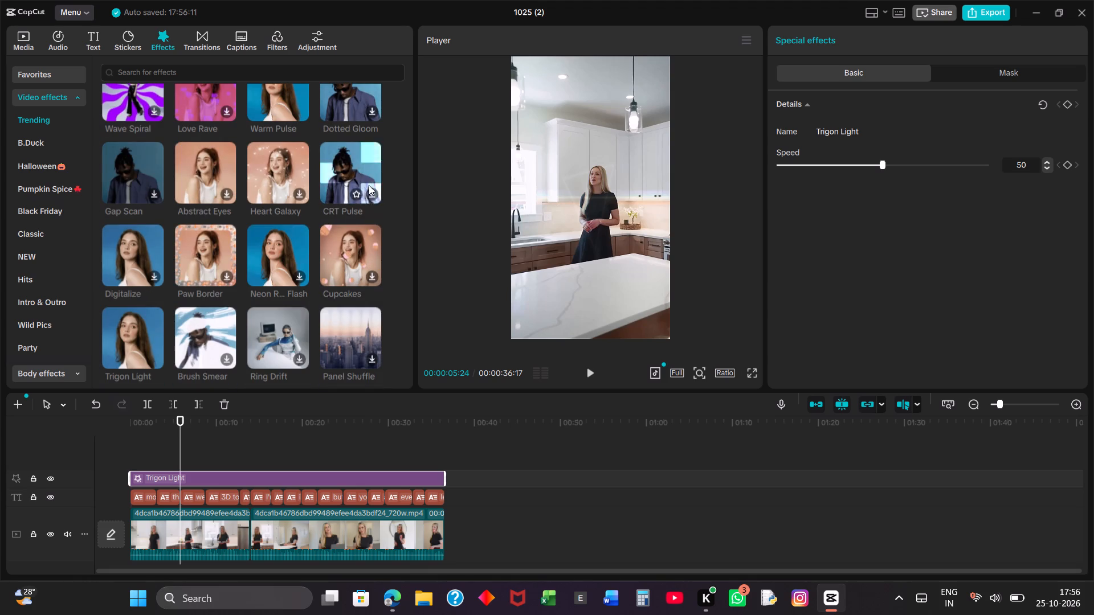
scroll(215, 307, "down", 1)
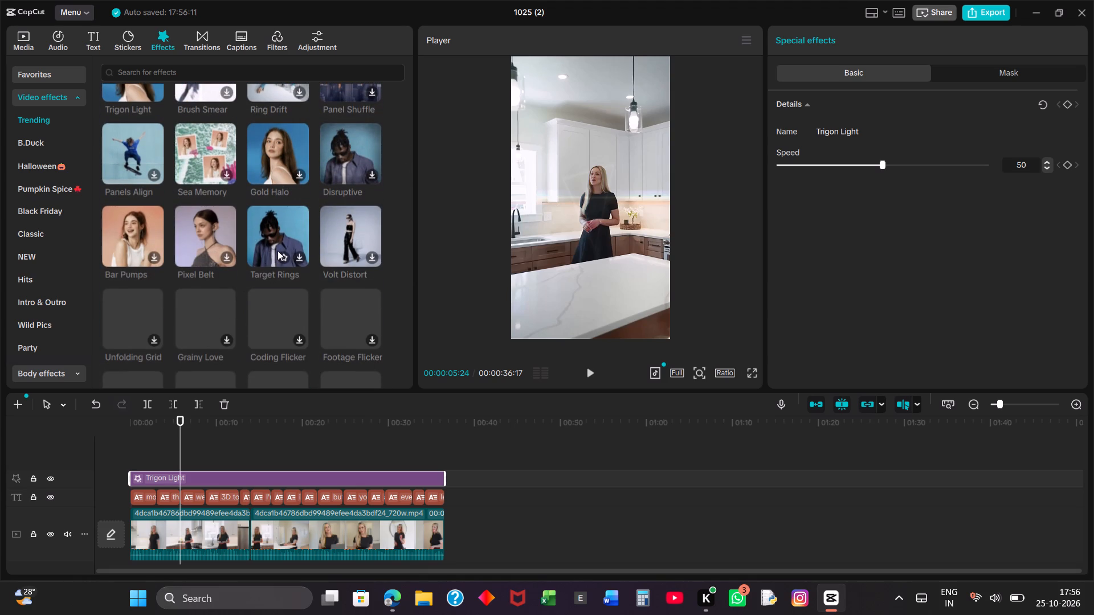
scroll(300, 239, "down", 1)
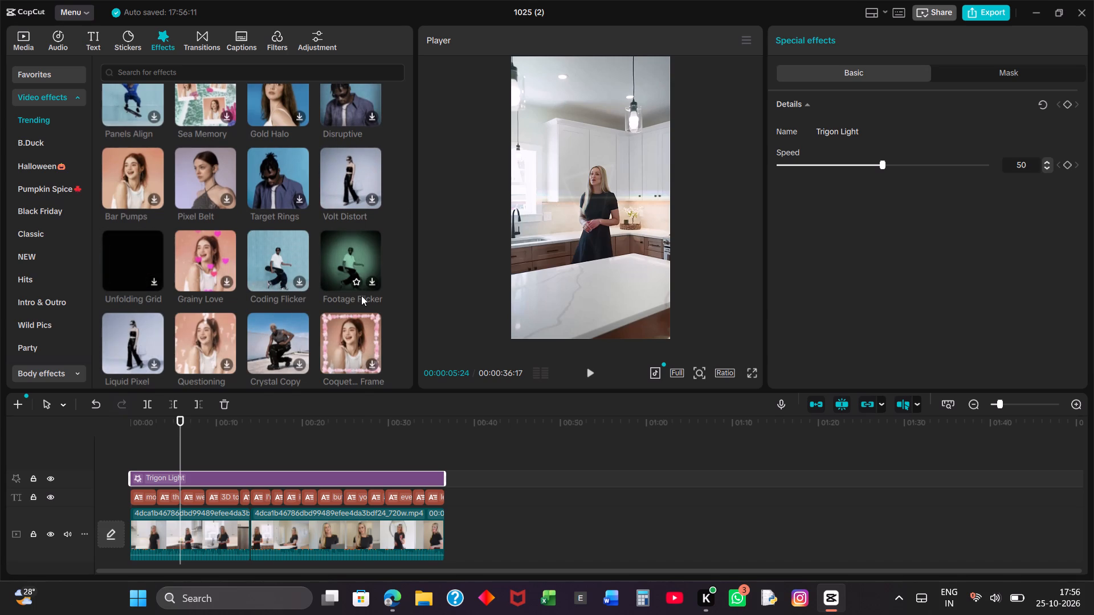
left_click(368, 204)
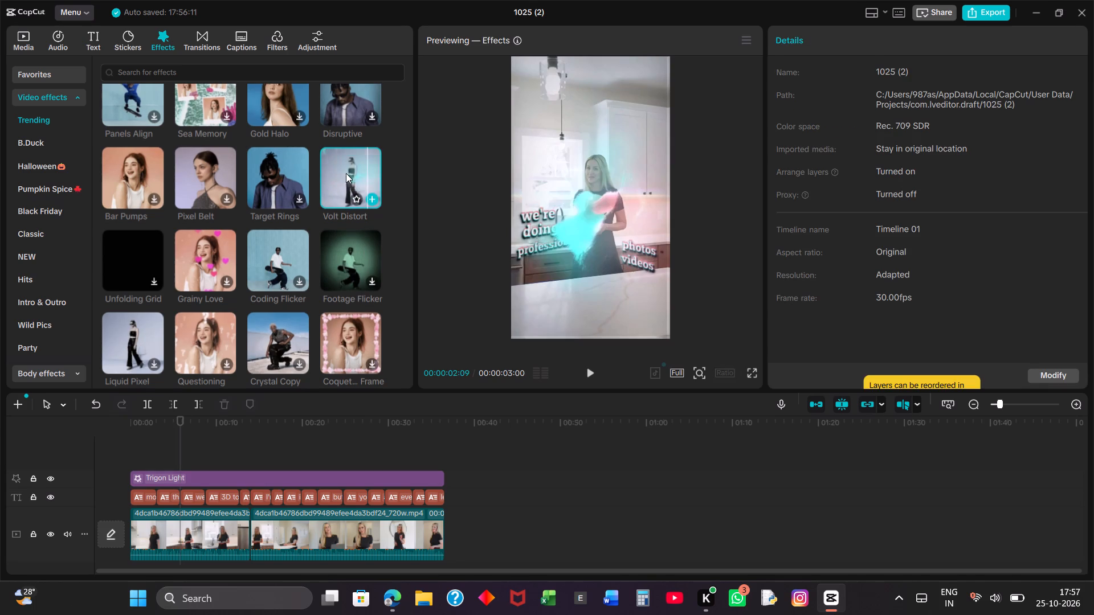
left_click_drag(346, 173, 167, 421)
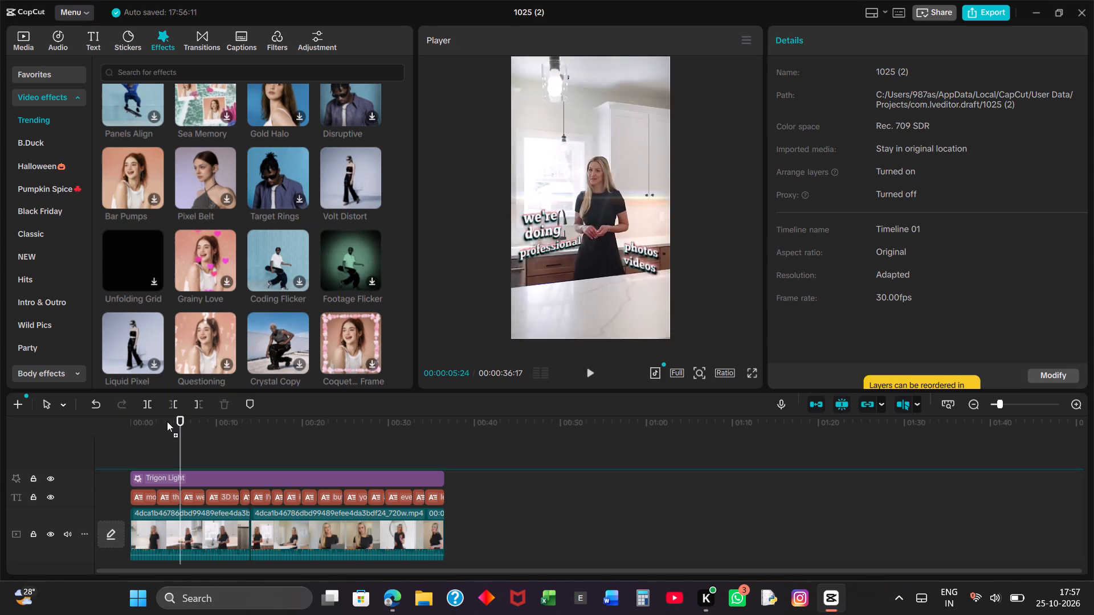
left_click_drag(167, 421, 136, 444)
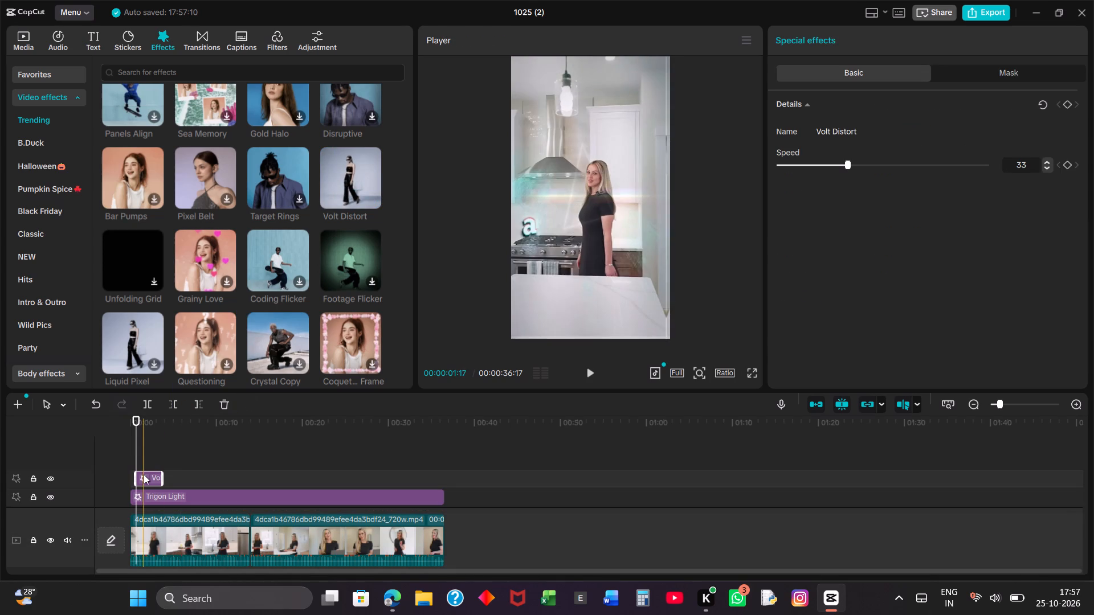
left_click_drag(144, 474, 135, 474)
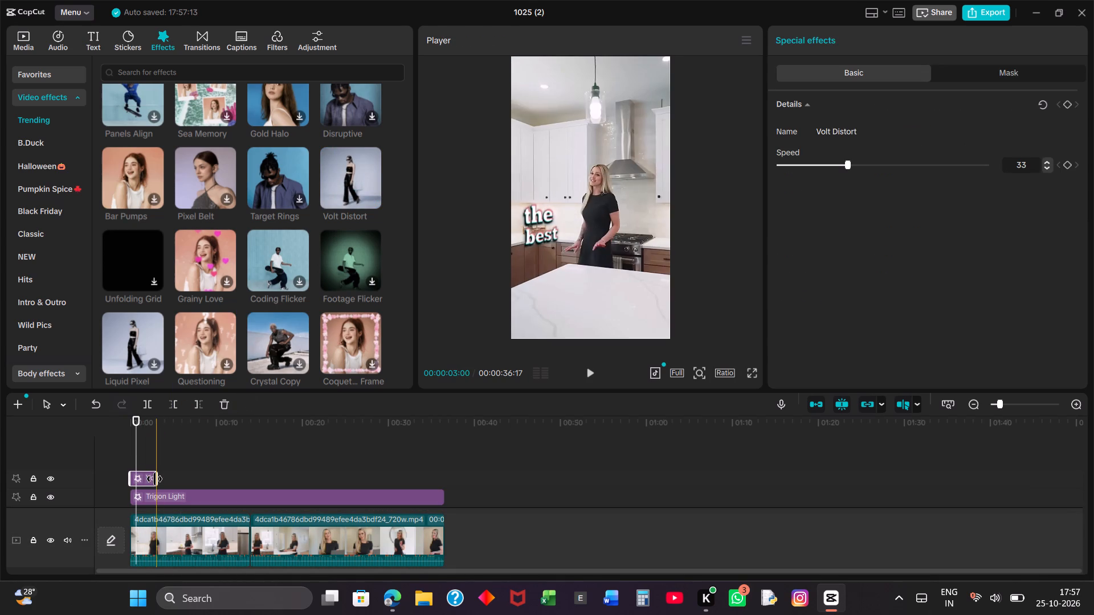
Extend the Volt Distort effect to the end of the video.
left_click_drag(154, 479, 434, 464)
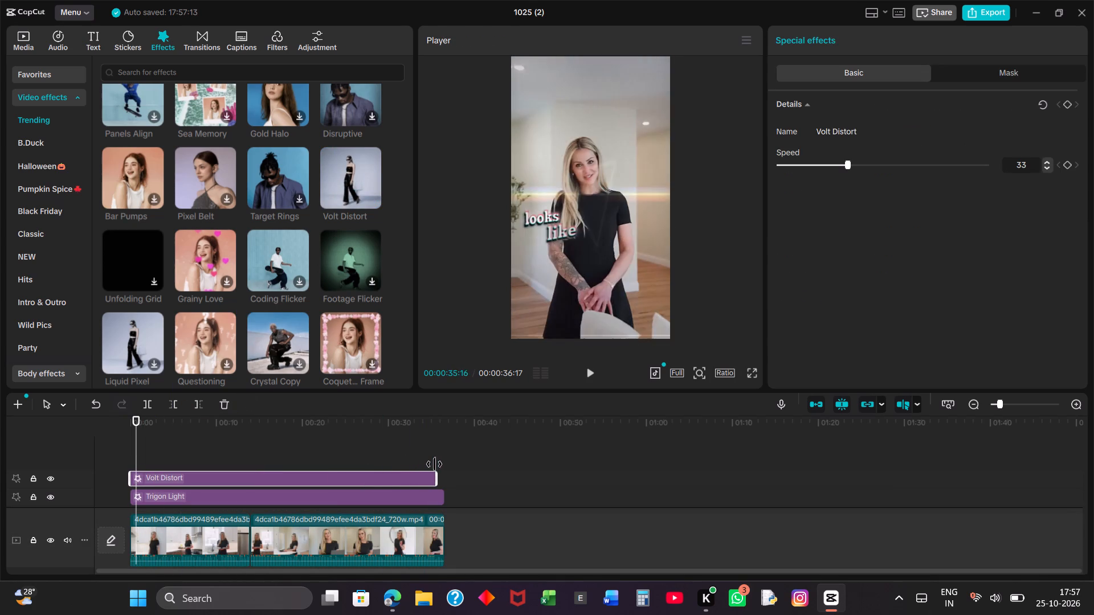
left_click_drag(434, 464, 445, 465)
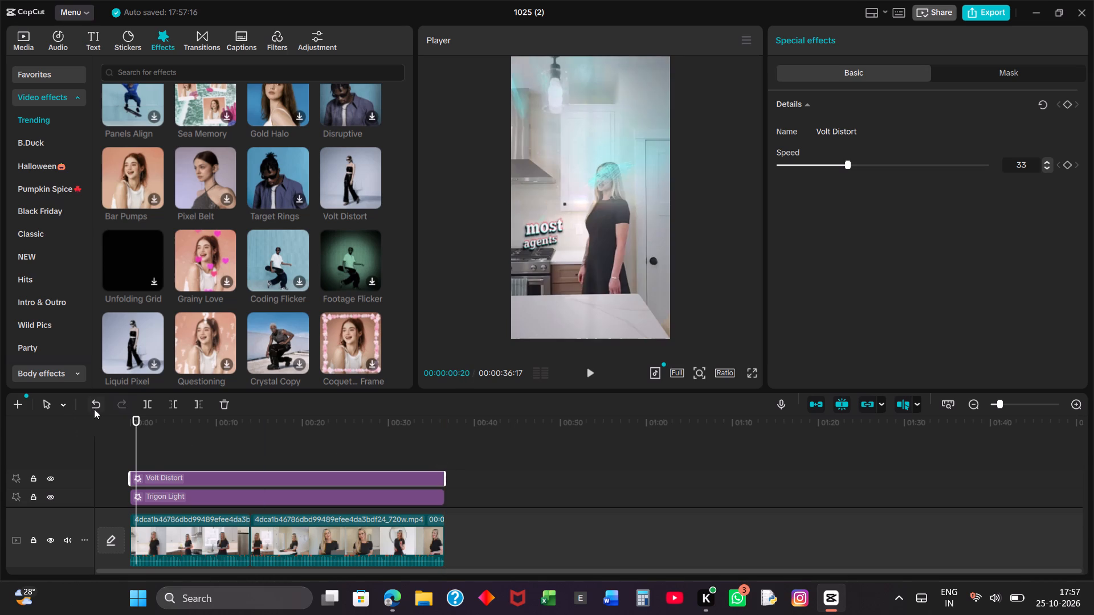
Play the video from the opening second to check the combined Volt Distort and Trigon Light effects.
key("space")
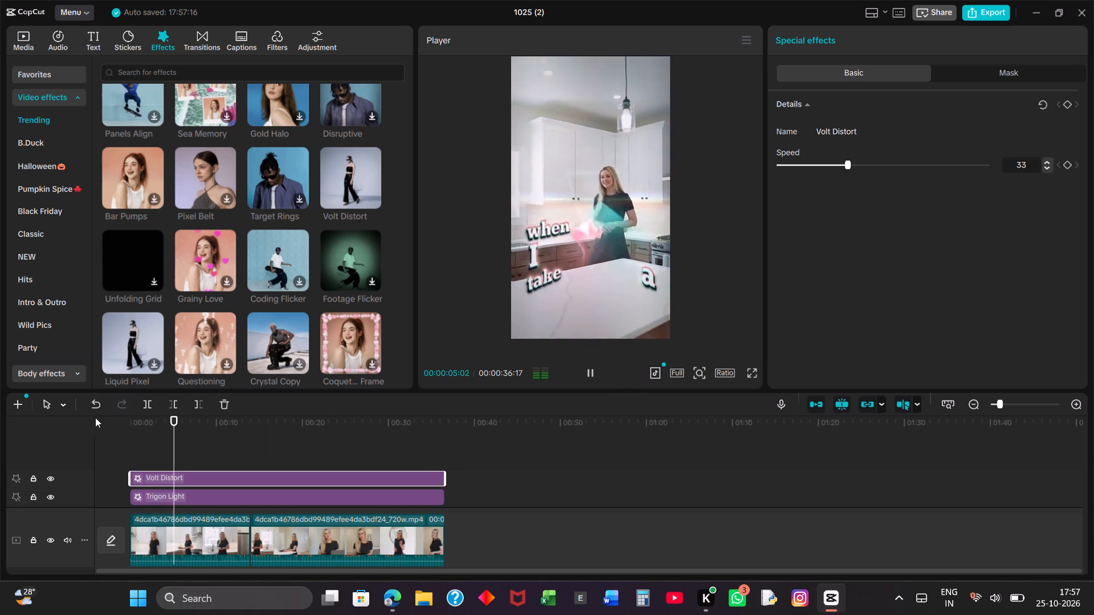
key("space")
key("space")
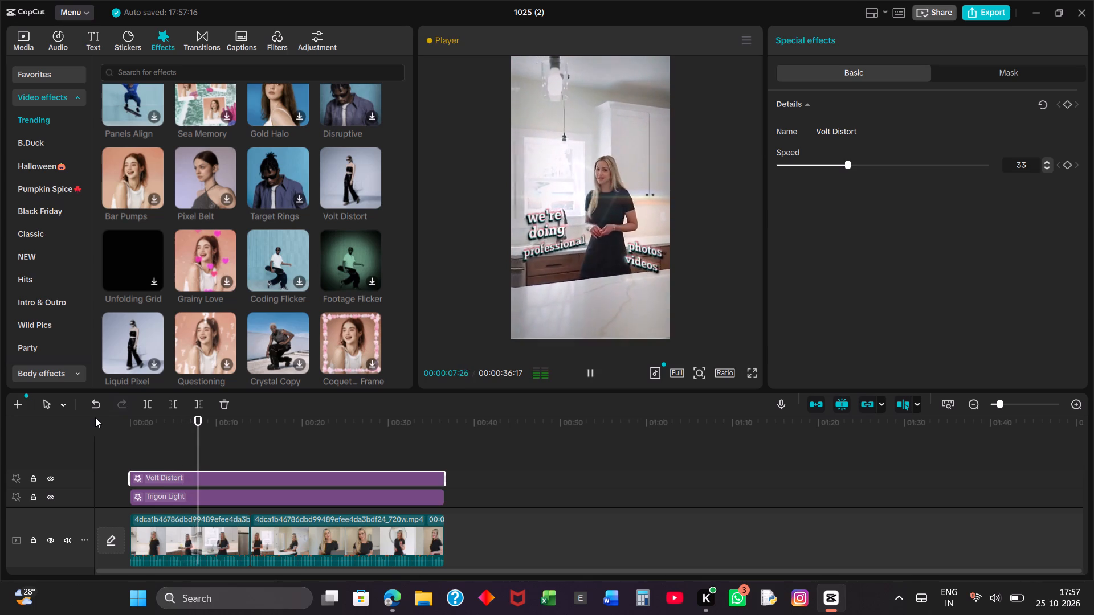
key("space")
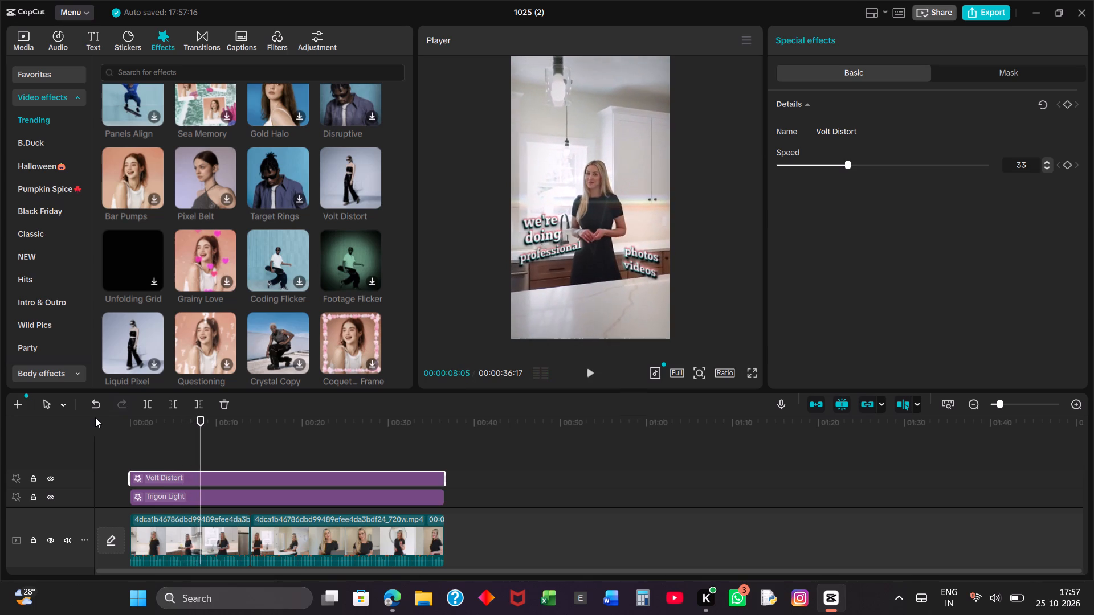
key("space")
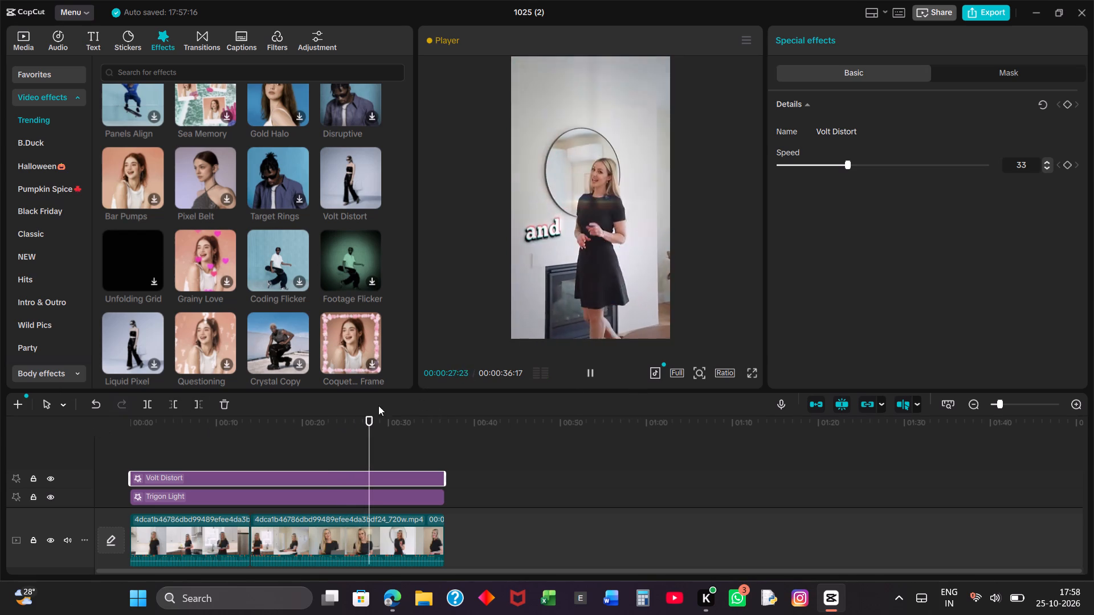
Add the Trending video effect Questioning on a new track above Volt Distort, starting at the beginning of the timeline.
left_click(373, 422)
left_click_drag(373, 422, 62, 435)
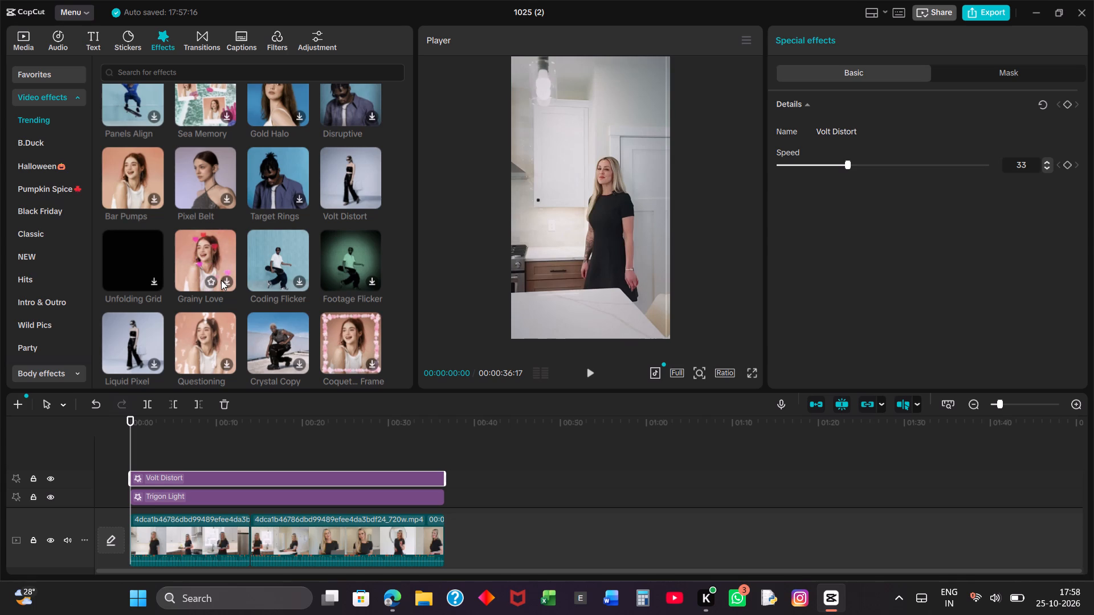
left_click_drag(209, 332, 140, 464)
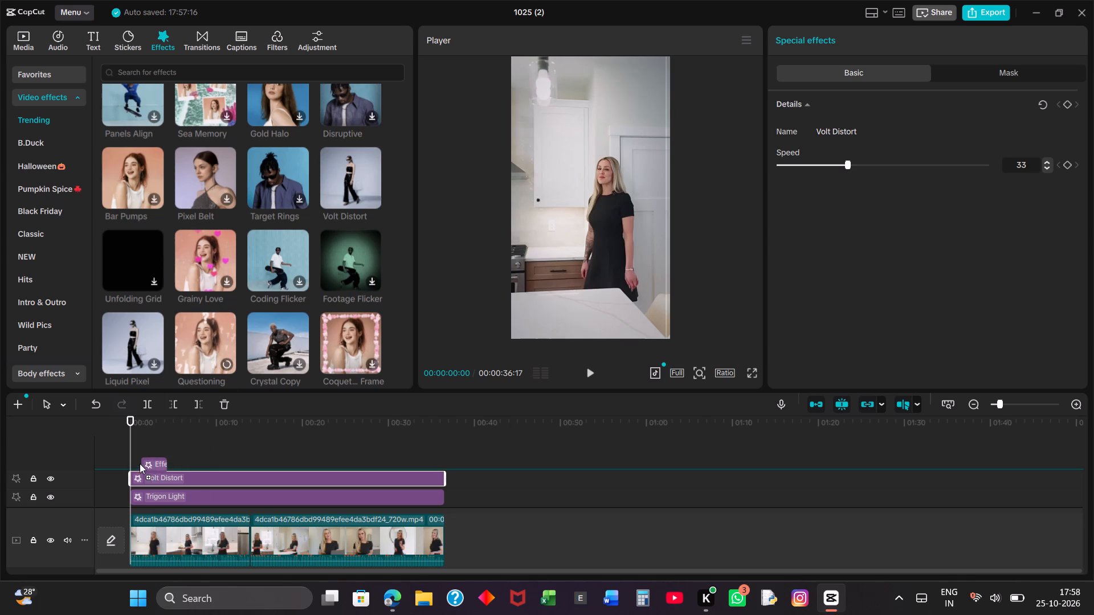
left_click_drag(140, 464, 133, 456)
Extend the Questioning effect from the start of the timeline across the full length of the video.
left_click_drag(158, 476, 438, 465)
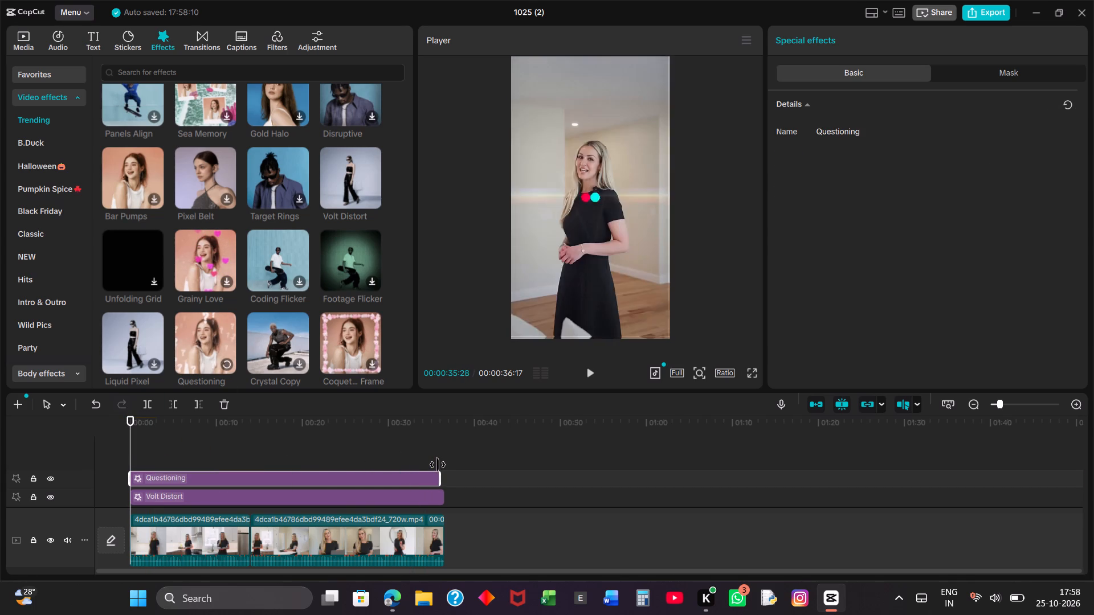
left_click_drag(438, 465, 438, 468)
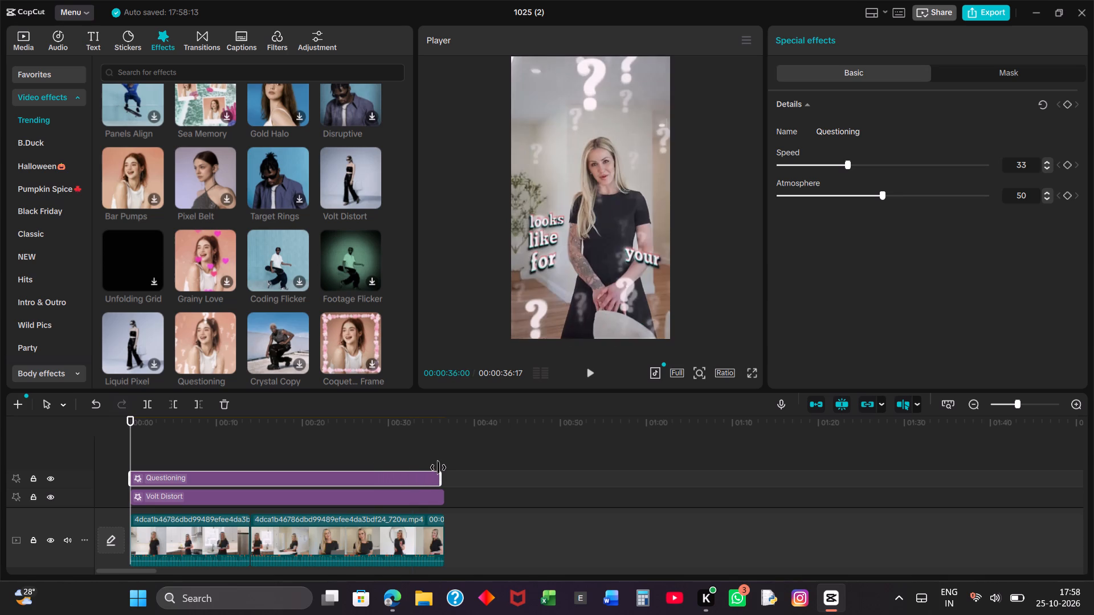
left_click_drag(438, 468, 438, 467)
Play the laptop scene in the middle of the video to check the Questioning effect.
key("space")
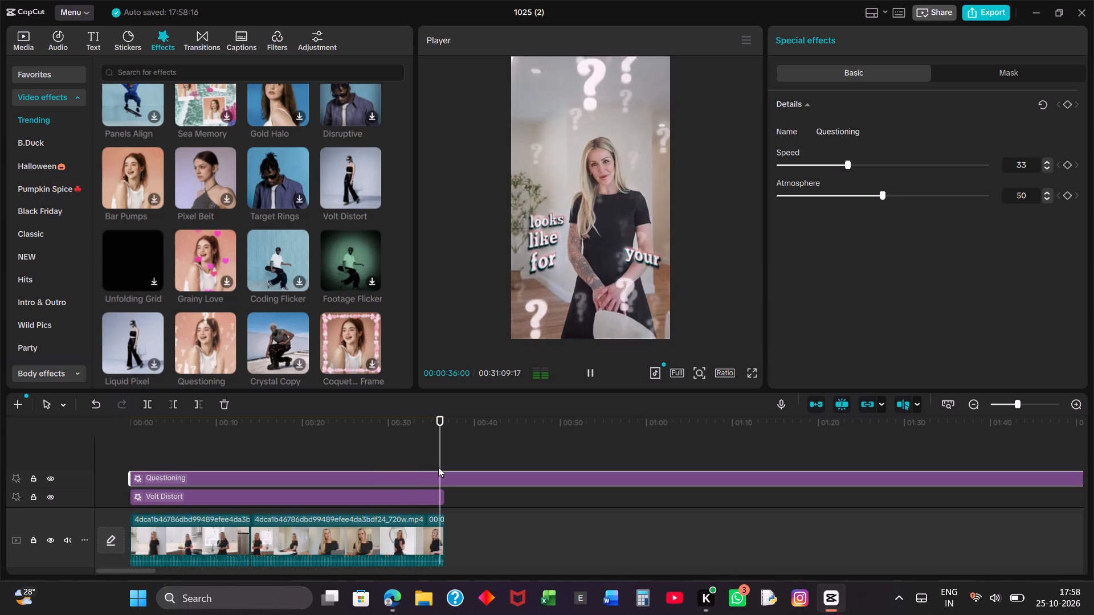
left_click_drag(448, 462, 279, 468)
key("space")
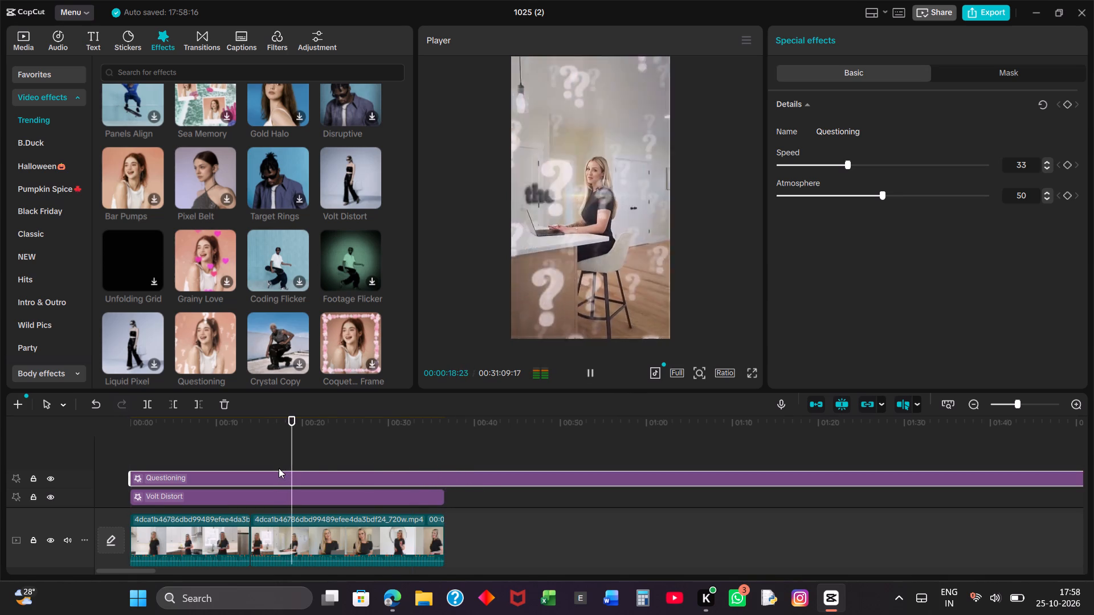
key("space")
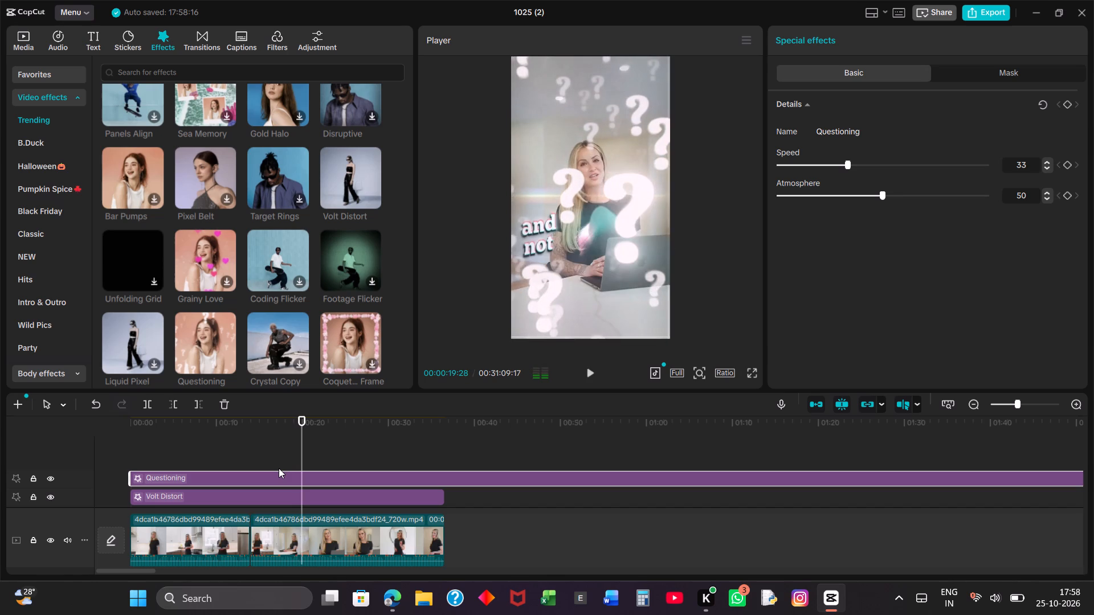
key("space")
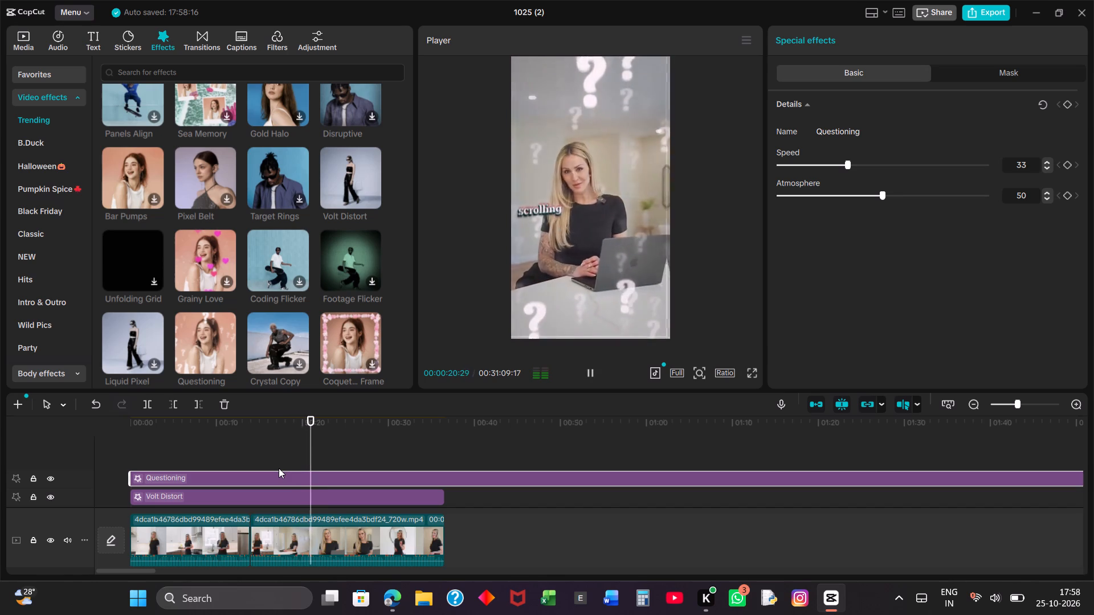
key("space")
key("space")
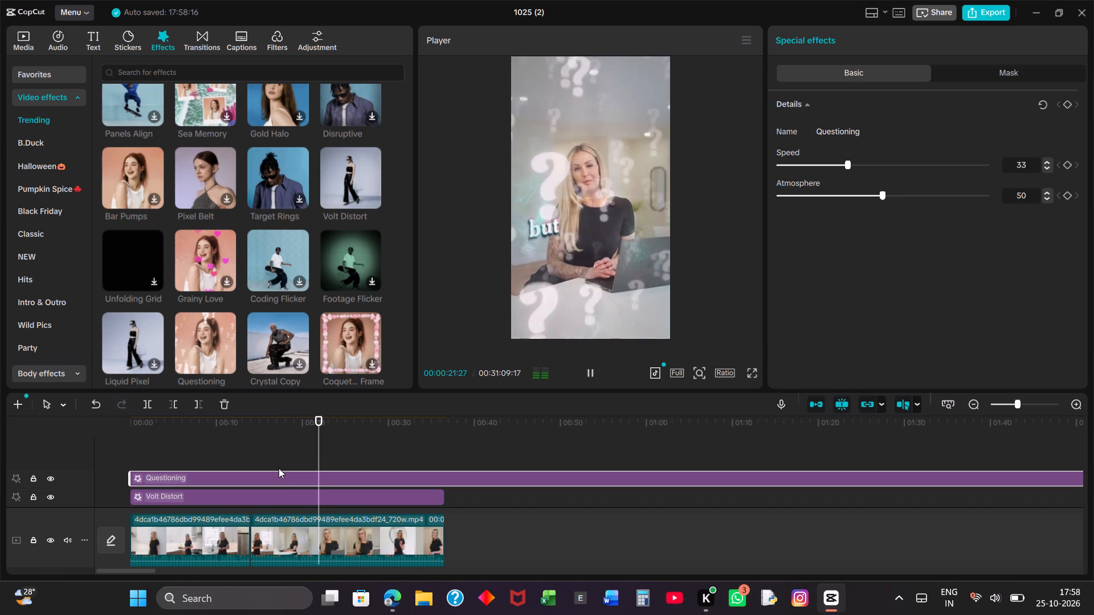
key("space")
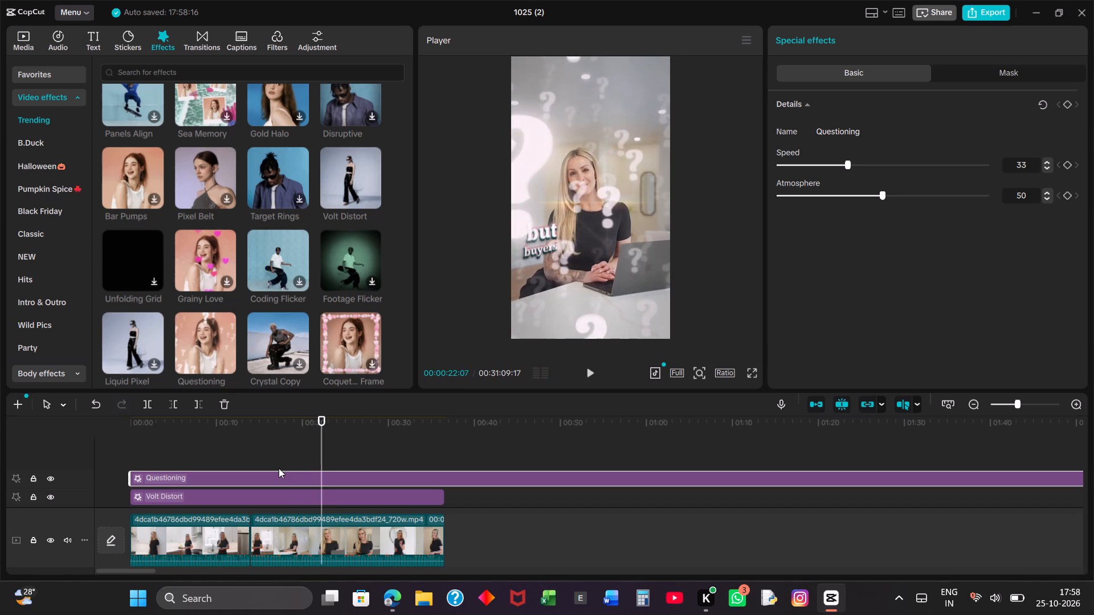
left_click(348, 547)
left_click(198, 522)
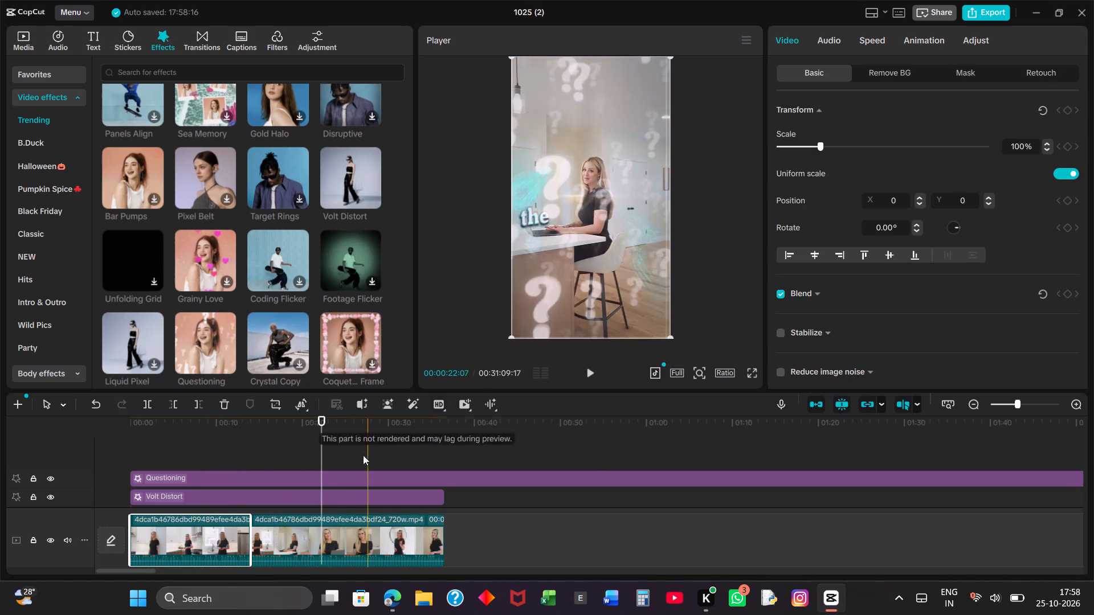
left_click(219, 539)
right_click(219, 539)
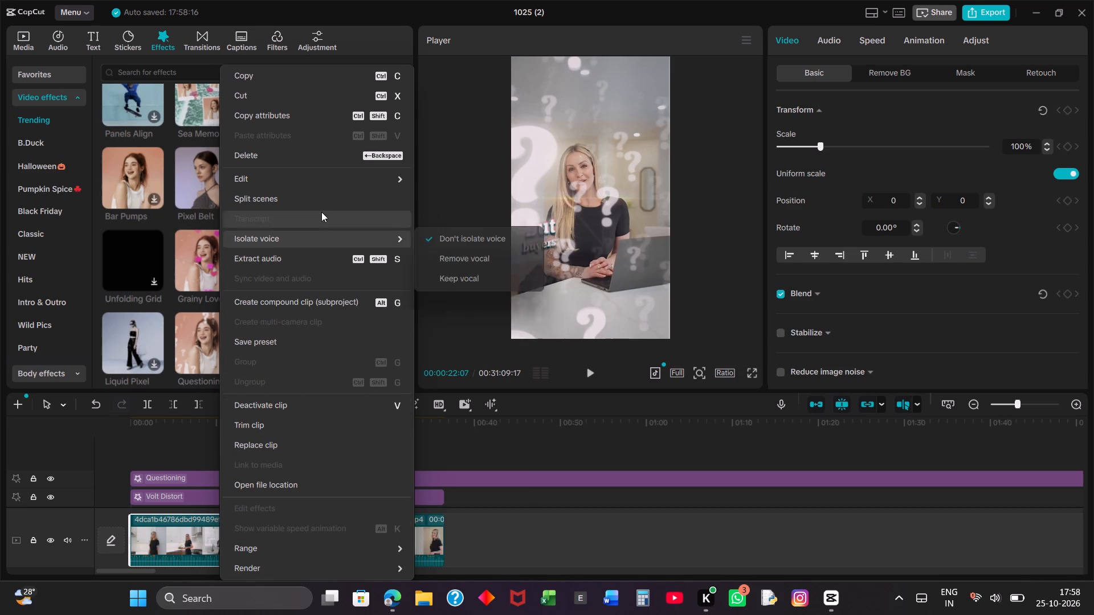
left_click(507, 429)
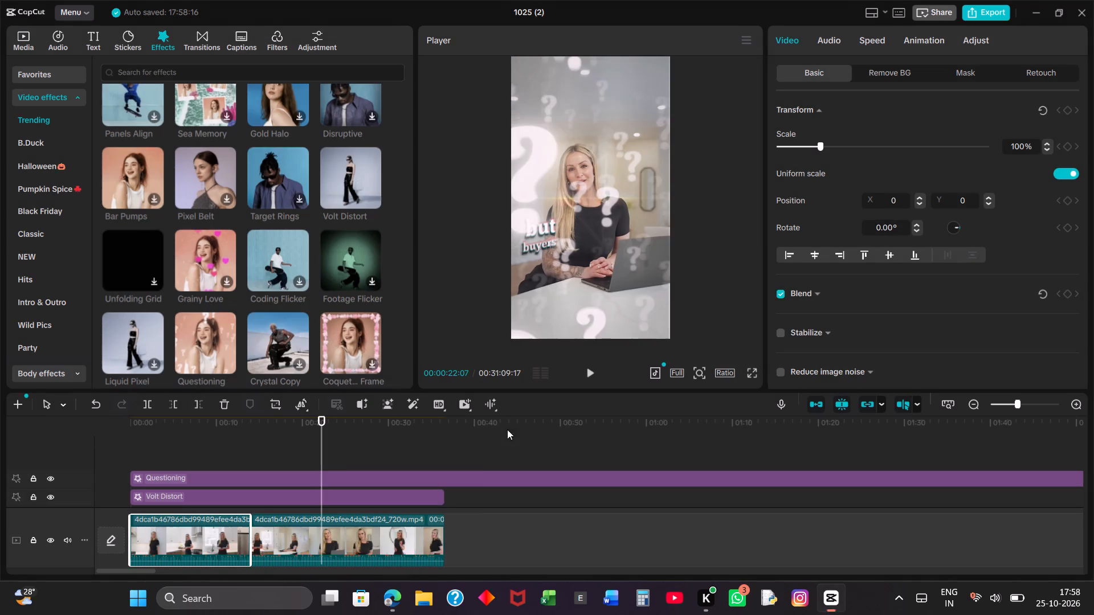
Add a second copy of the imported real estate video on a new track above the effects, starting at the beginning.
left_click(23, 44)
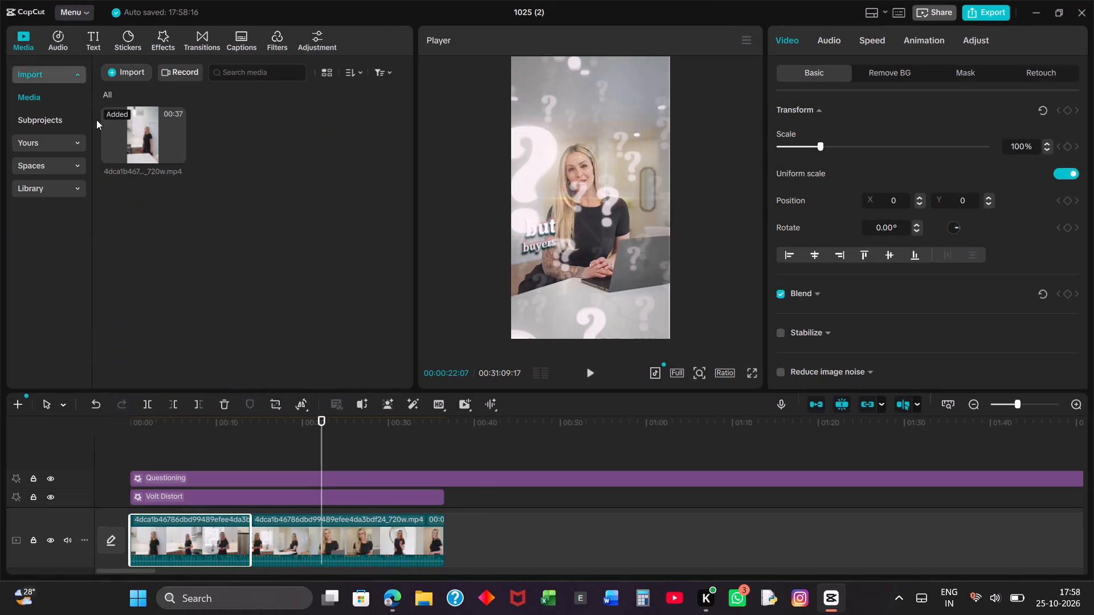
left_click_drag(141, 140, 139, 447)
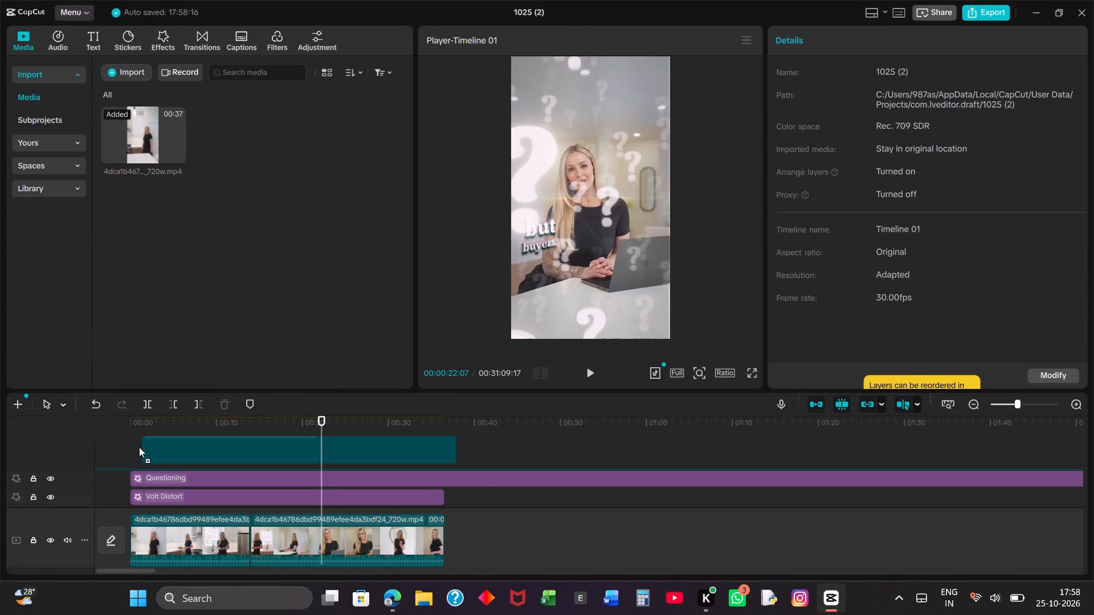
left_click_drag(139, 447, 128, 448)
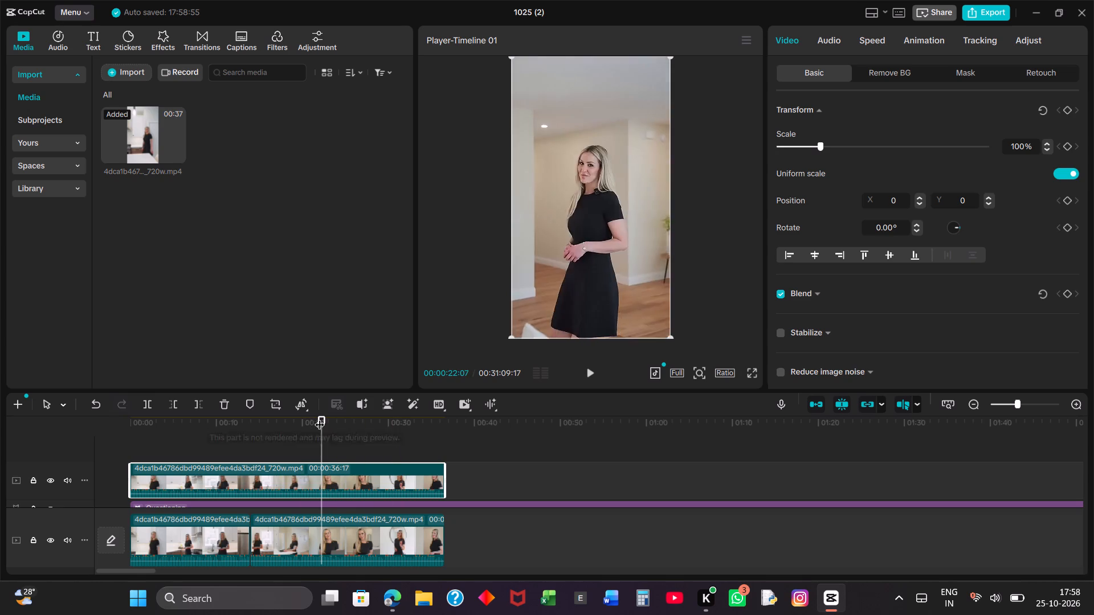
Examine the new overlay clip around 00:00:03:02 and the effect, caption and video tracks beneath it.
left_click_drag(323, 426, 153, 395)
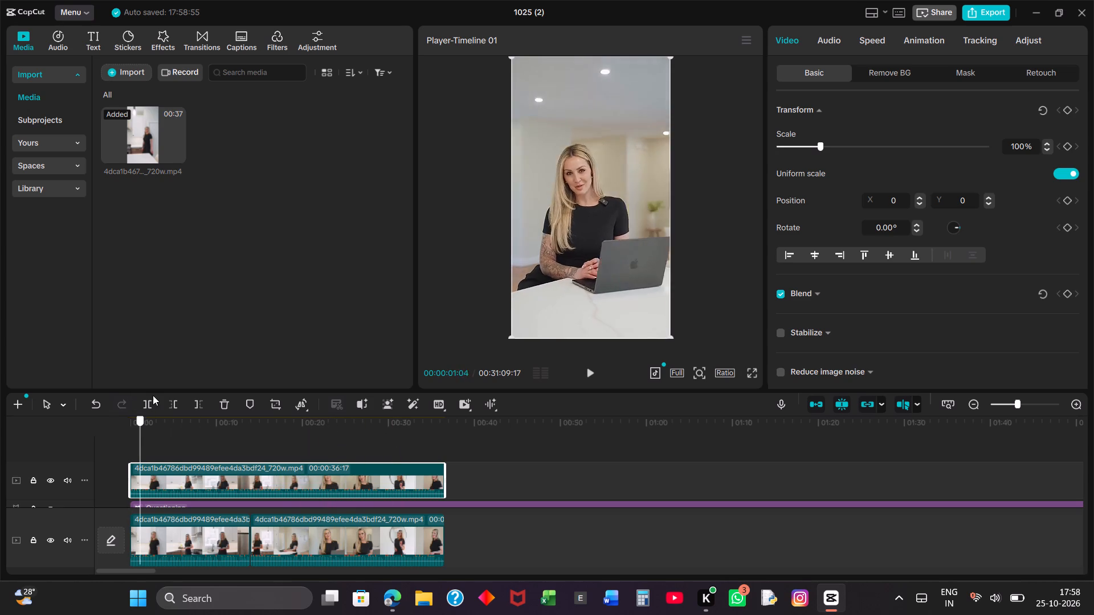
left_click_drag(153, 395, 156, 396)
right_click(280, 474)
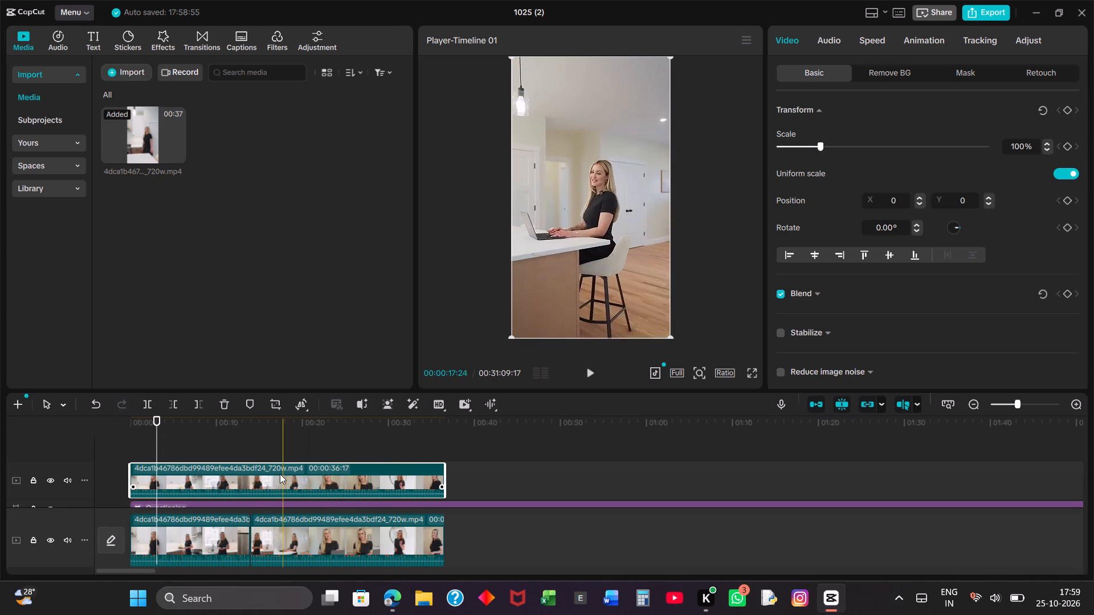
right_click(280, 474)
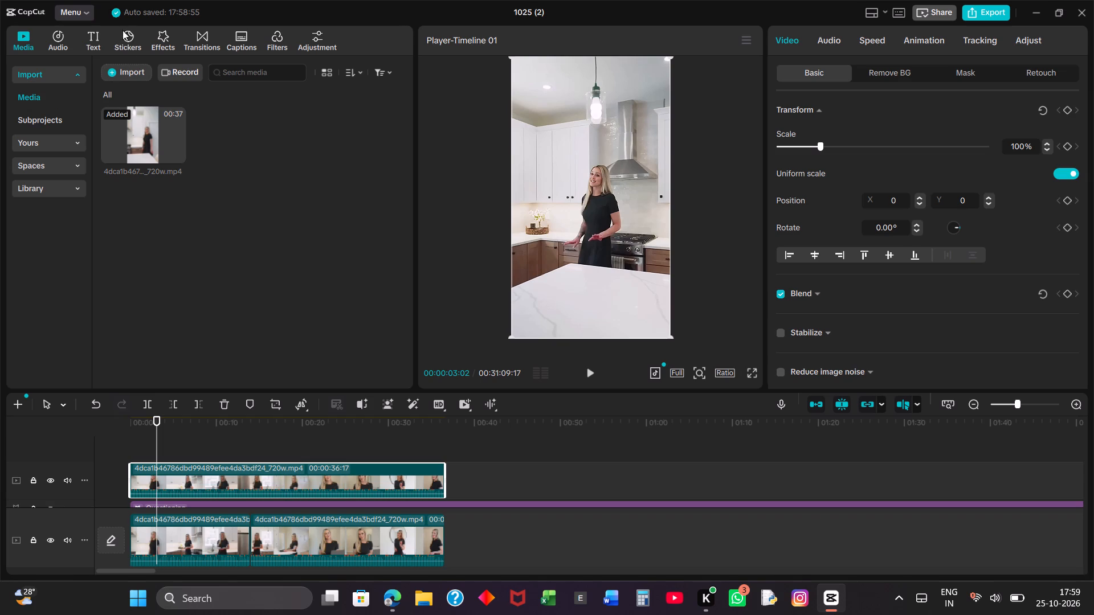
scroll(209, 467, "down", 2)
scroll(205, 505, "up", 1)
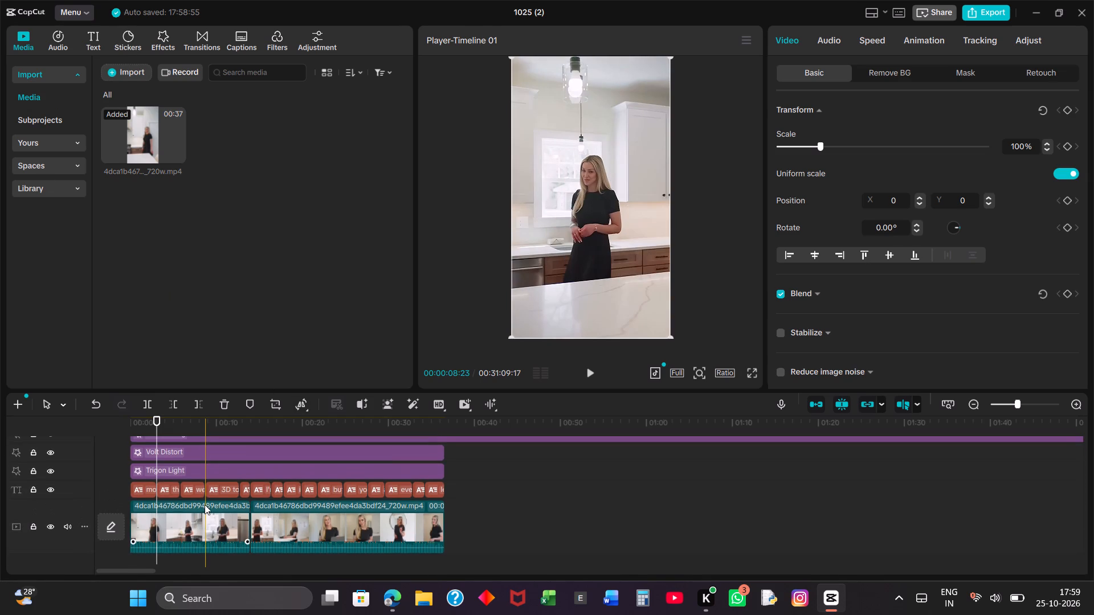
scroll(160, 518, "up", 2)
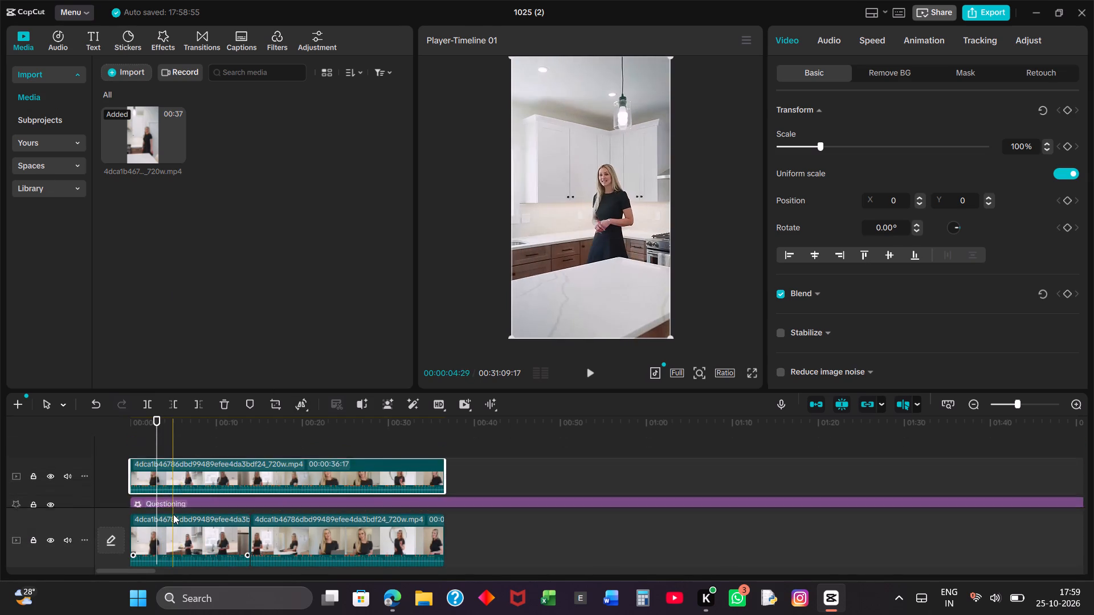
Apply Auto cutout to the overlay copy of the real estate video.
scroll(173, 514, "up", 1)
left_click(197, 481)
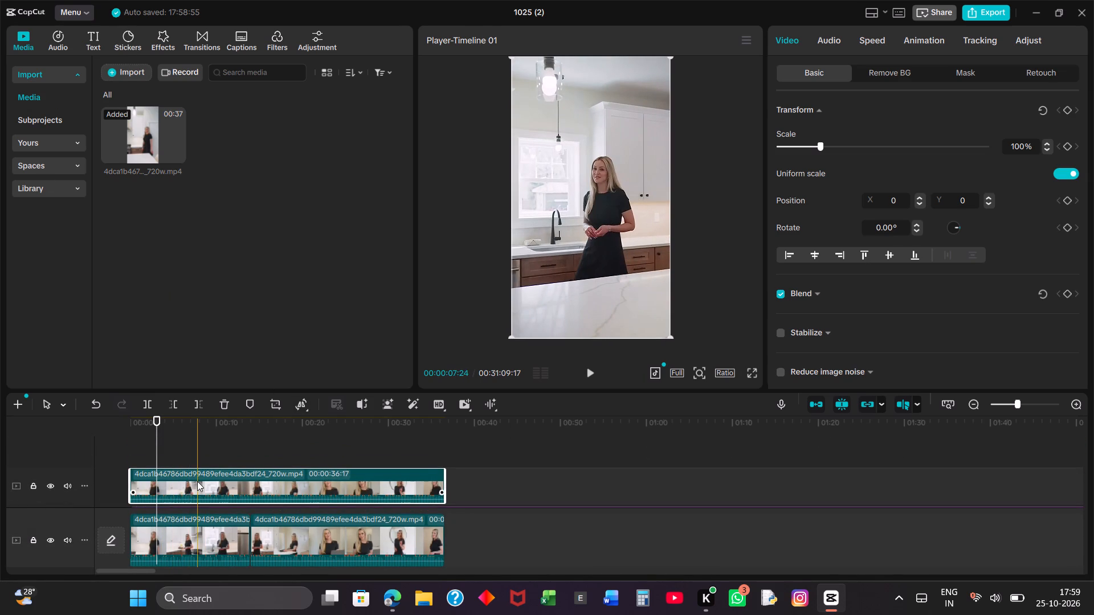
left_click(381, 408)
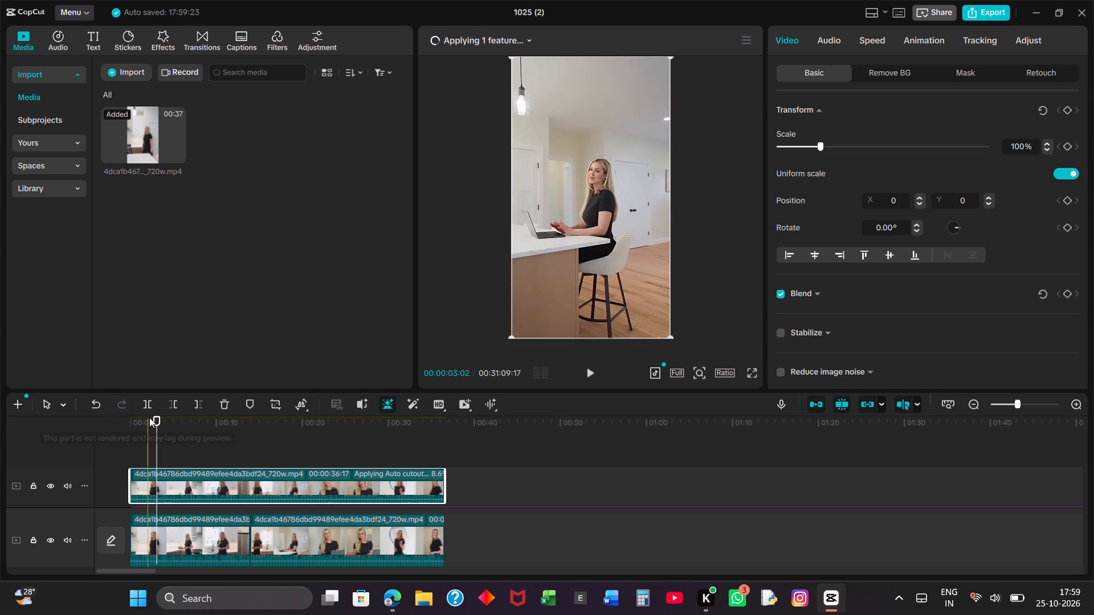
Play the opening second from the timeline start while the cutout processes, choosing to reduce the playback resolution along the way.
left_click_drag(157, 424, 103, 430)
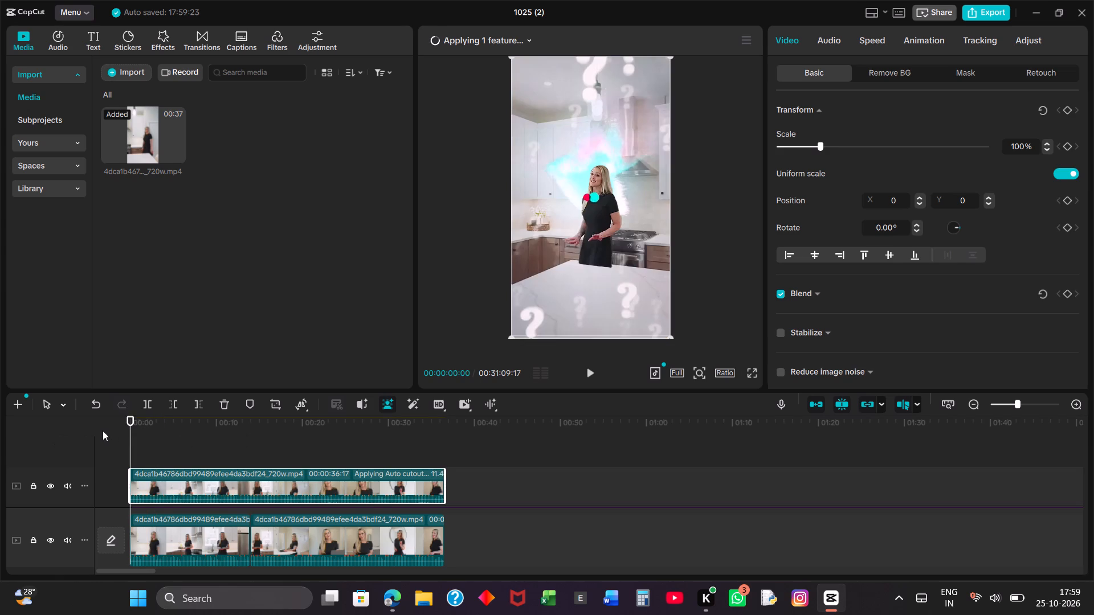
key("space")
key("space")
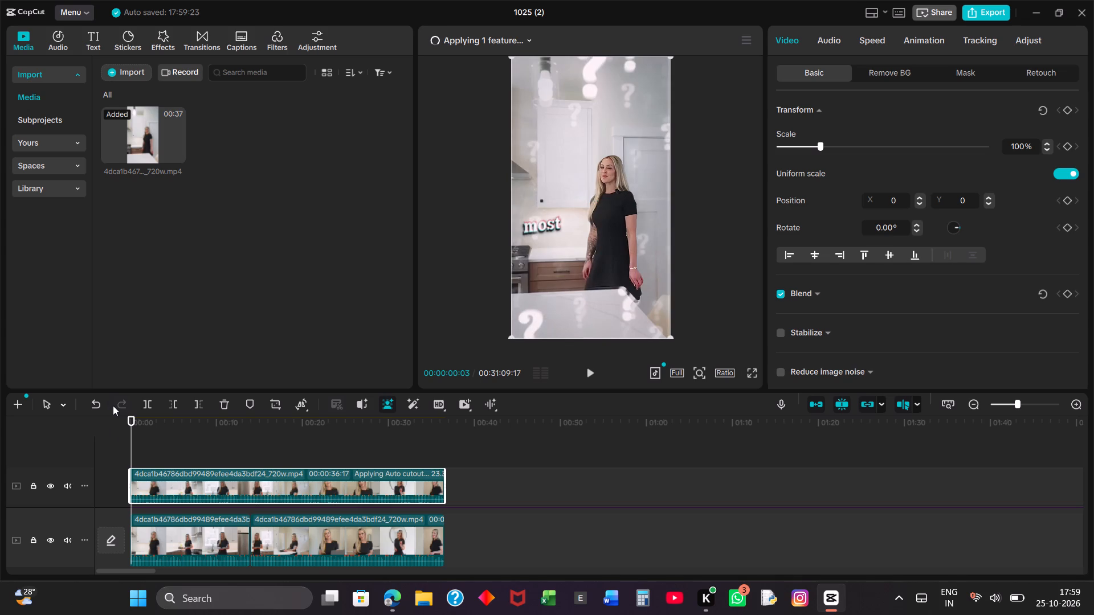
scroll(296, 460, "right", 1)
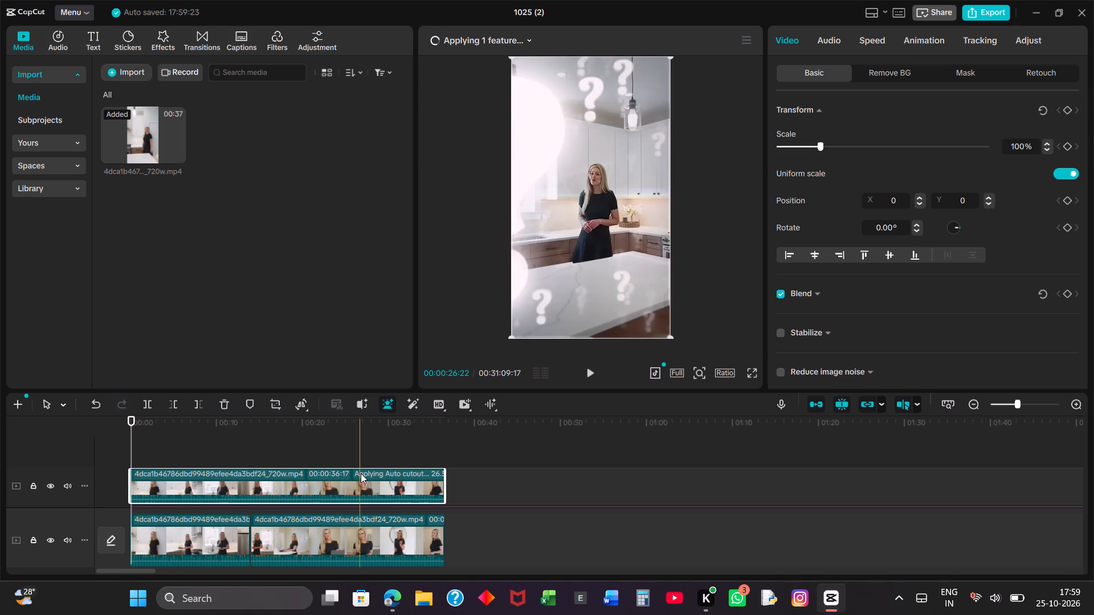
scroll(361, 473, "right", 1)
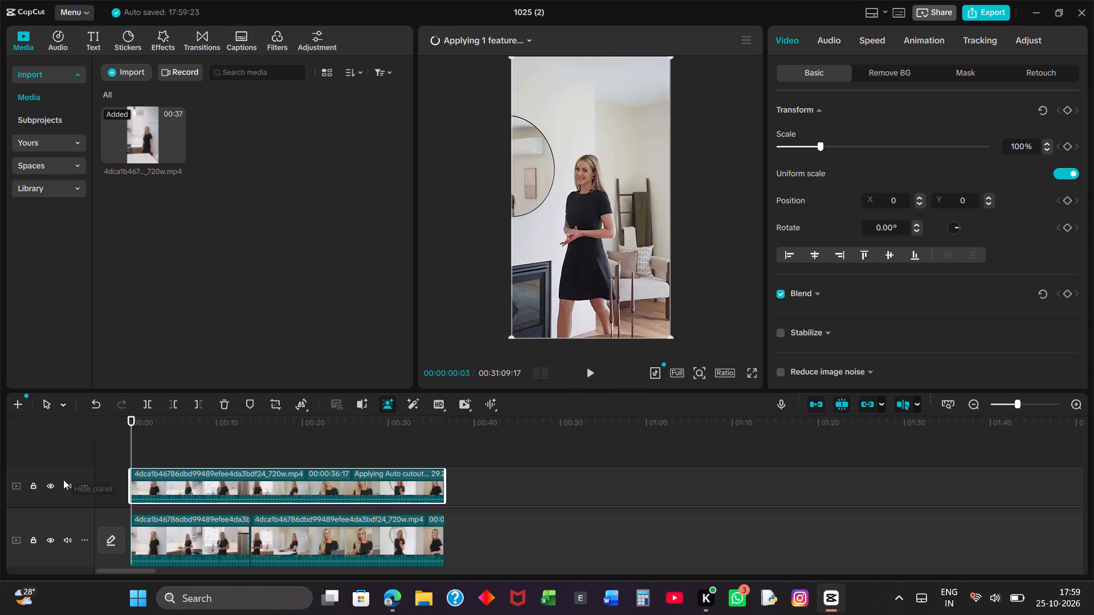
key("space")
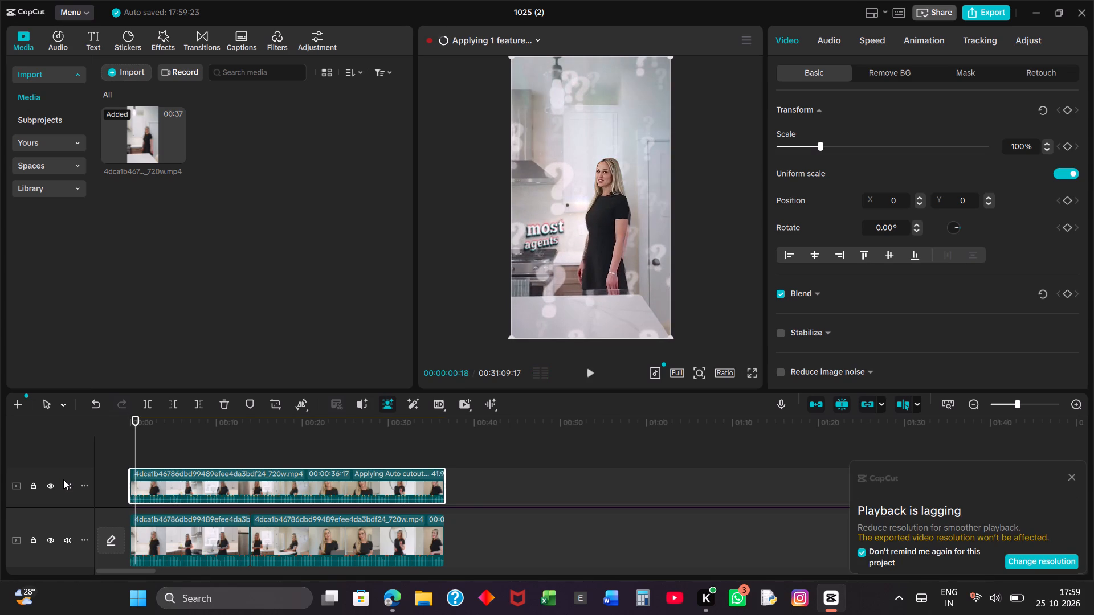
left_click(1040, 567)
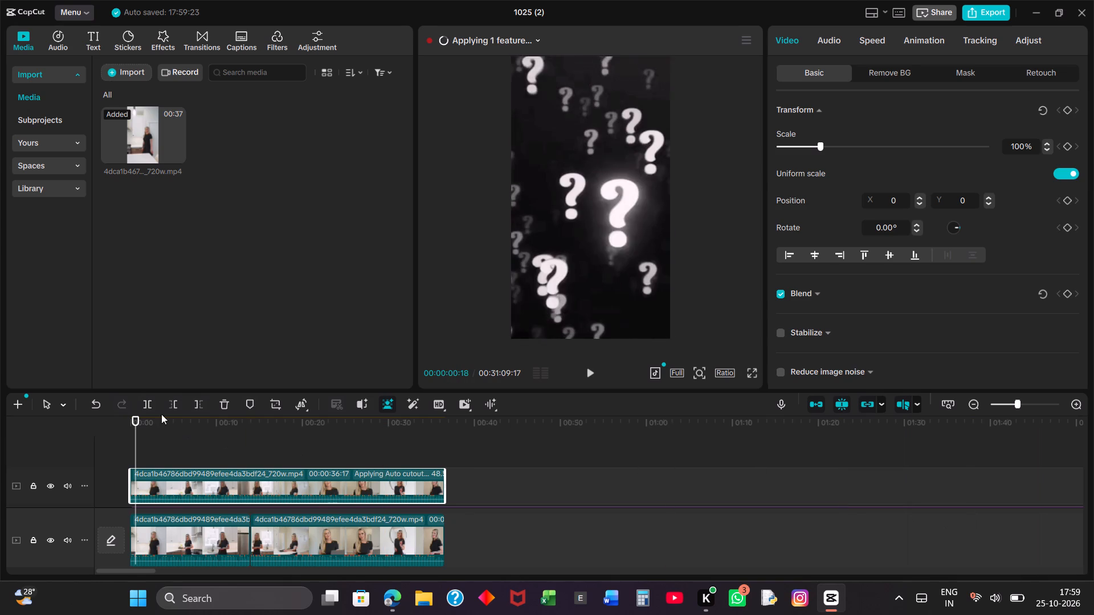
key("space")
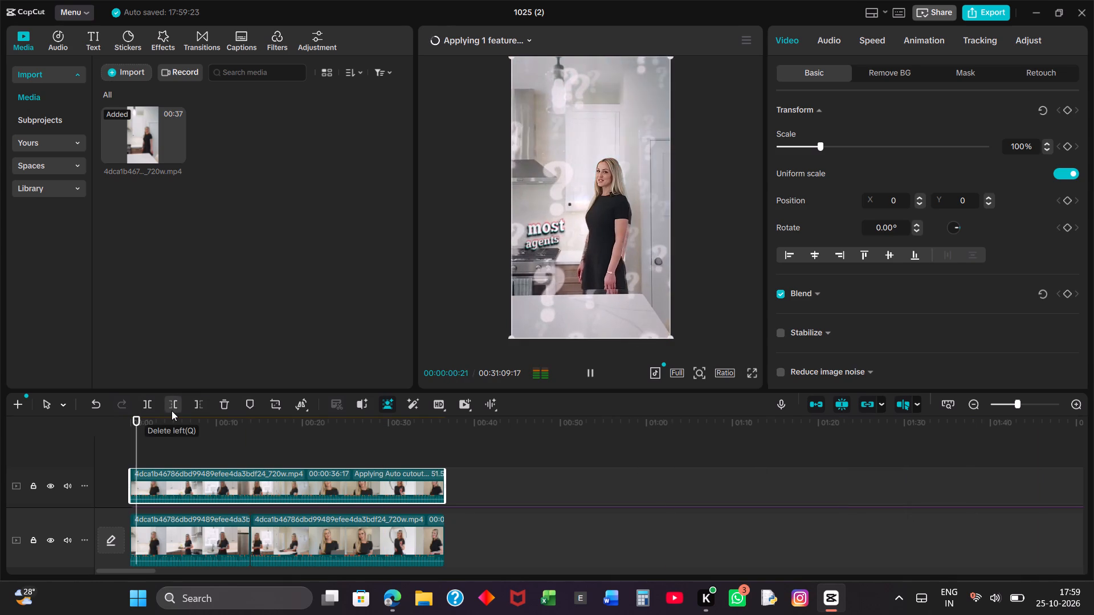
key("space")
key("space")
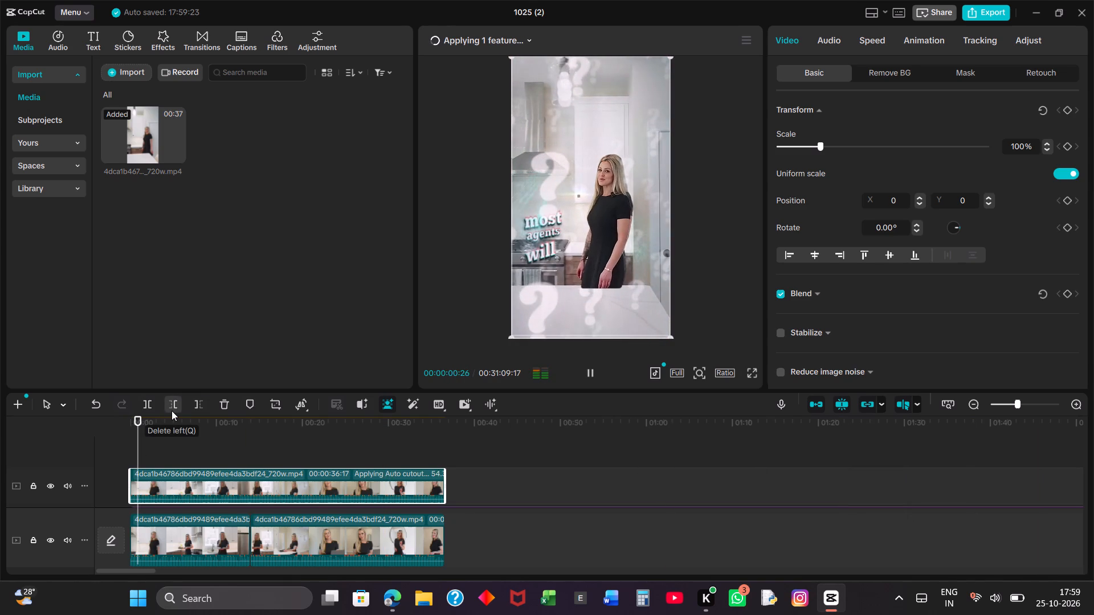
key("space")
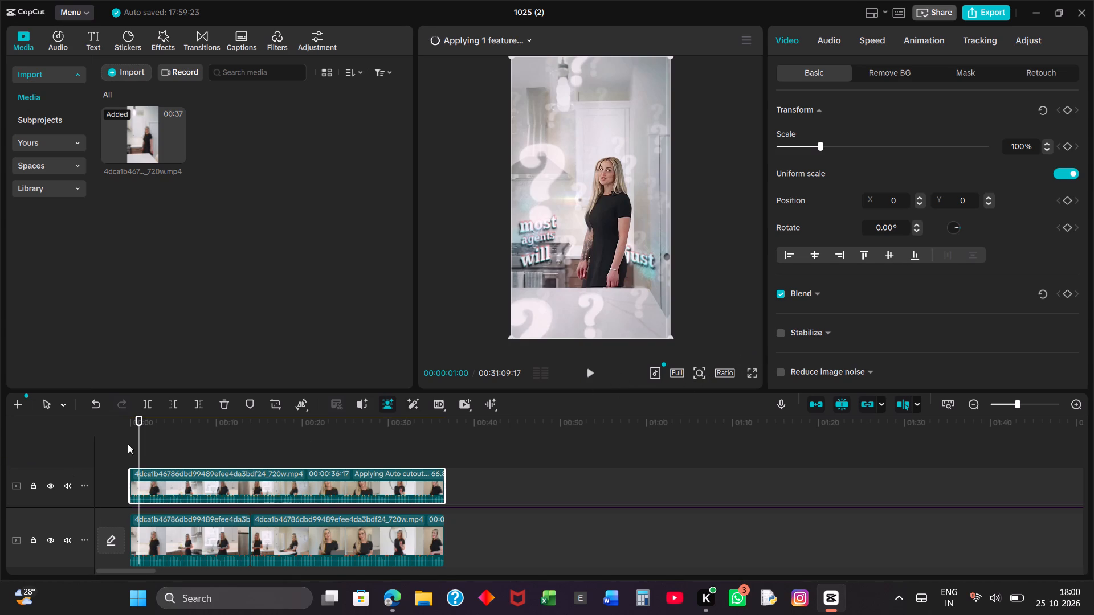
Replay the opening from the start to check the cut-out presenter over the captions and effects.
left_click_drag(139, 439, 87, 440)
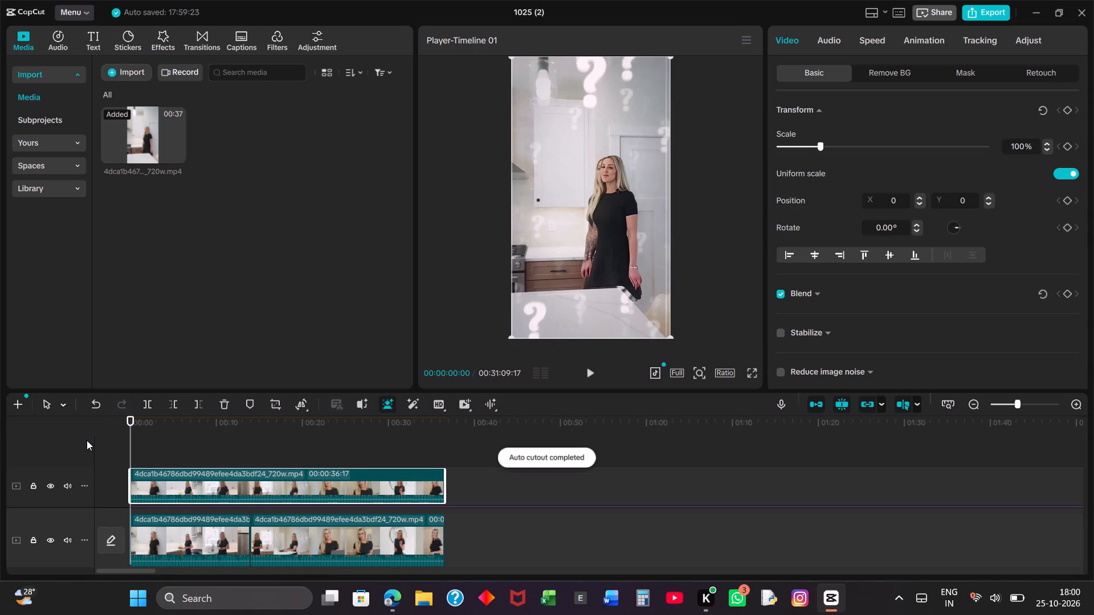
key("space")
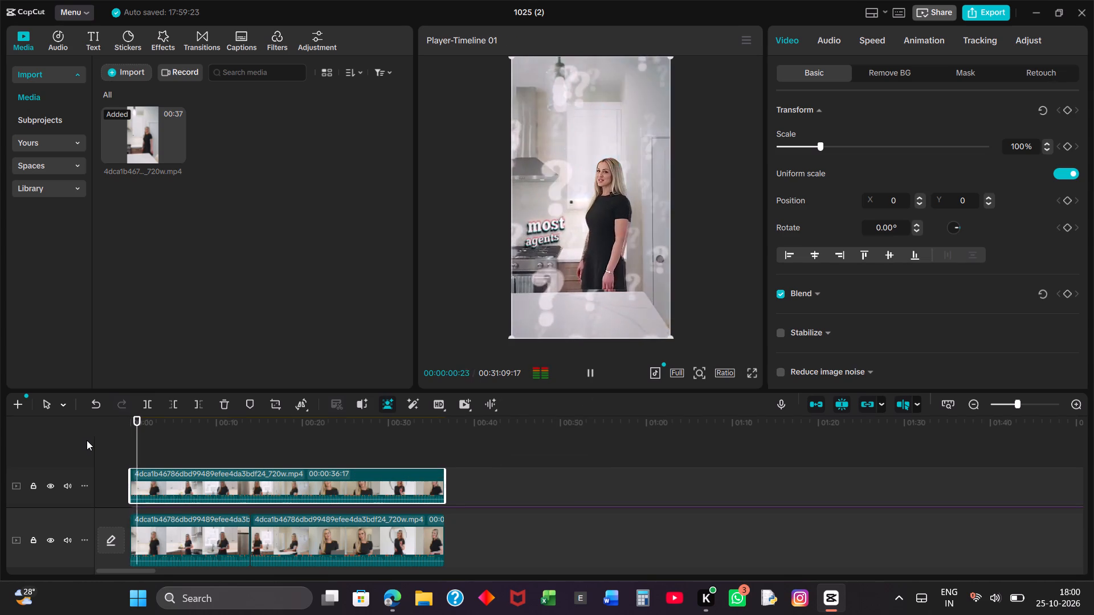
key("space")
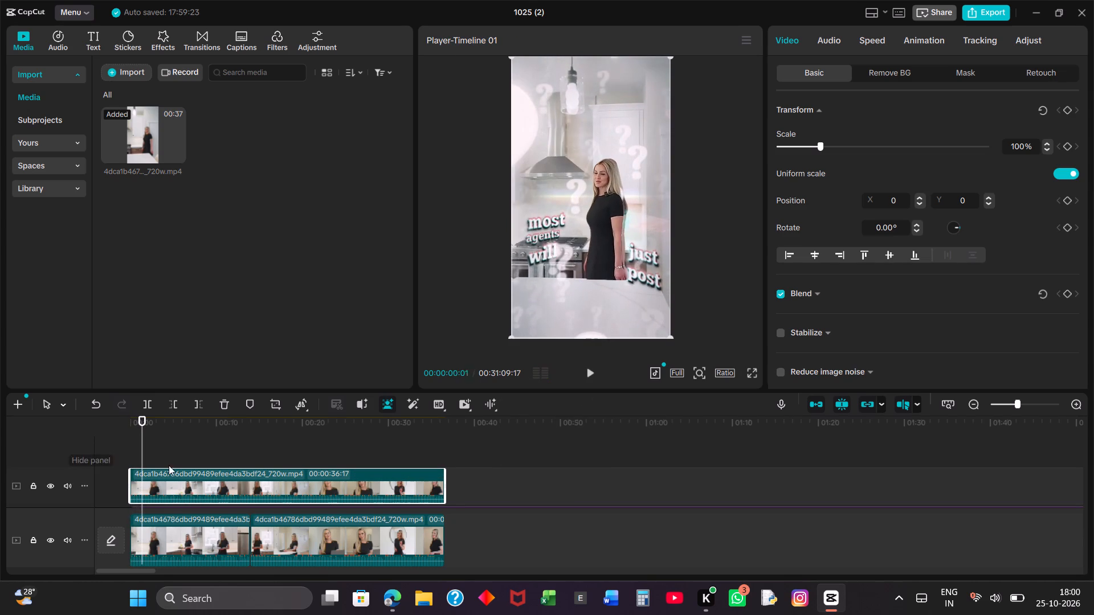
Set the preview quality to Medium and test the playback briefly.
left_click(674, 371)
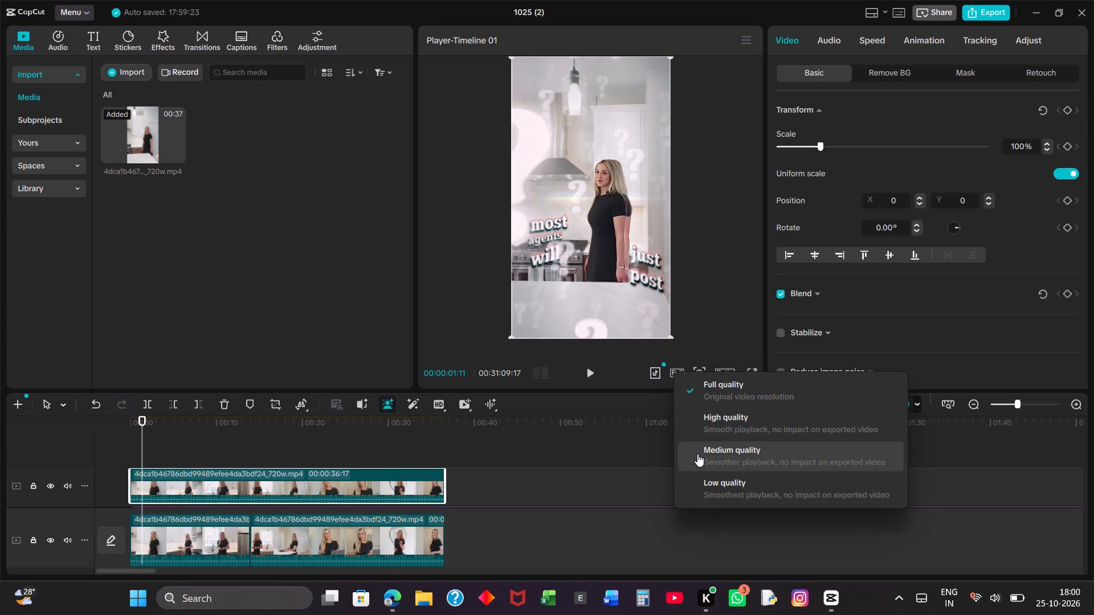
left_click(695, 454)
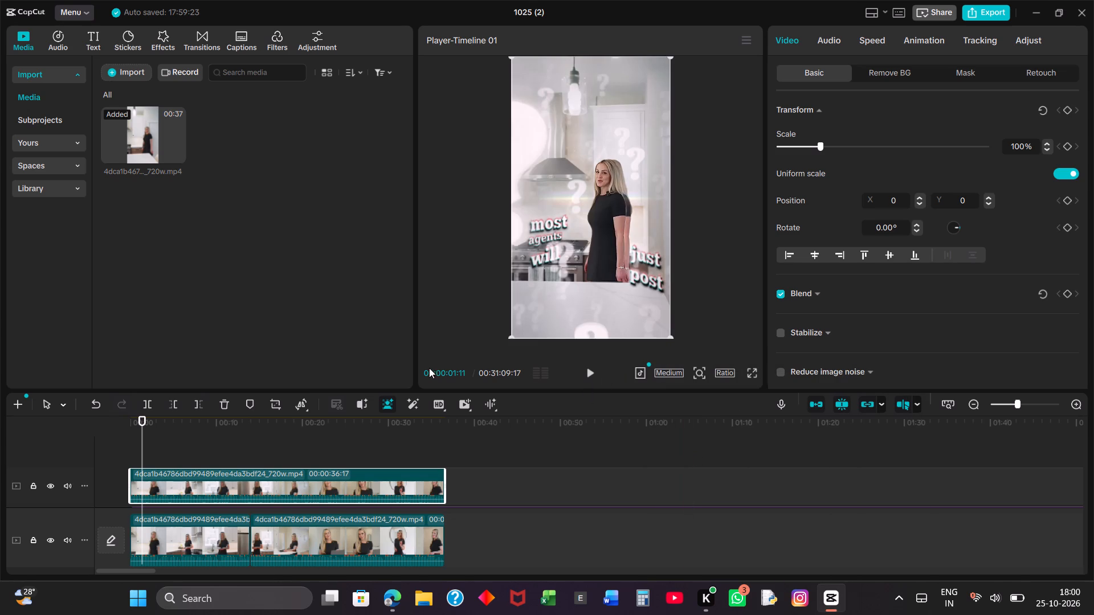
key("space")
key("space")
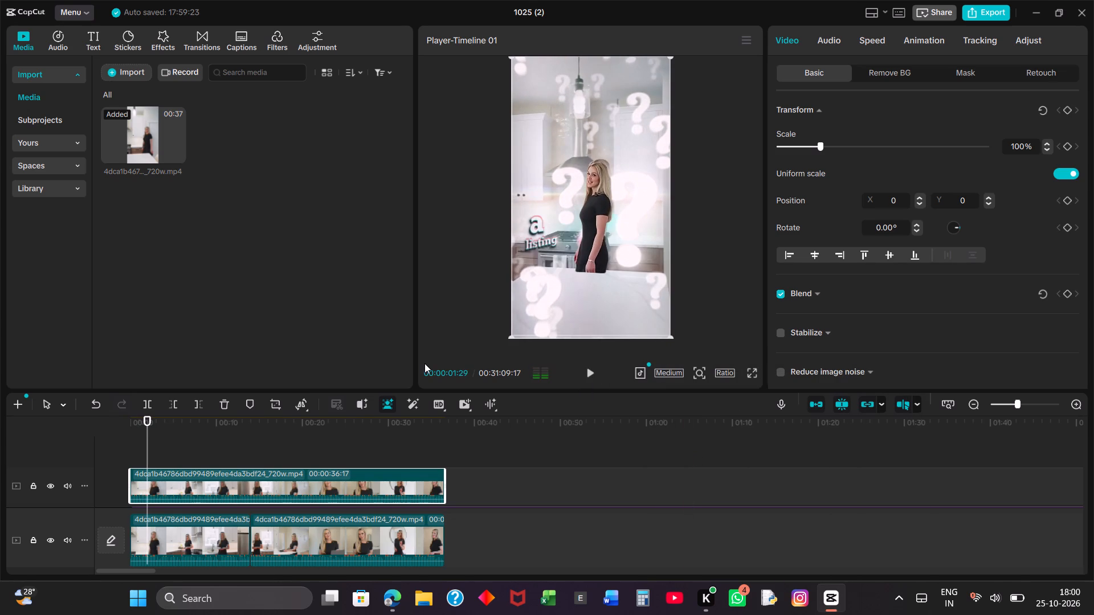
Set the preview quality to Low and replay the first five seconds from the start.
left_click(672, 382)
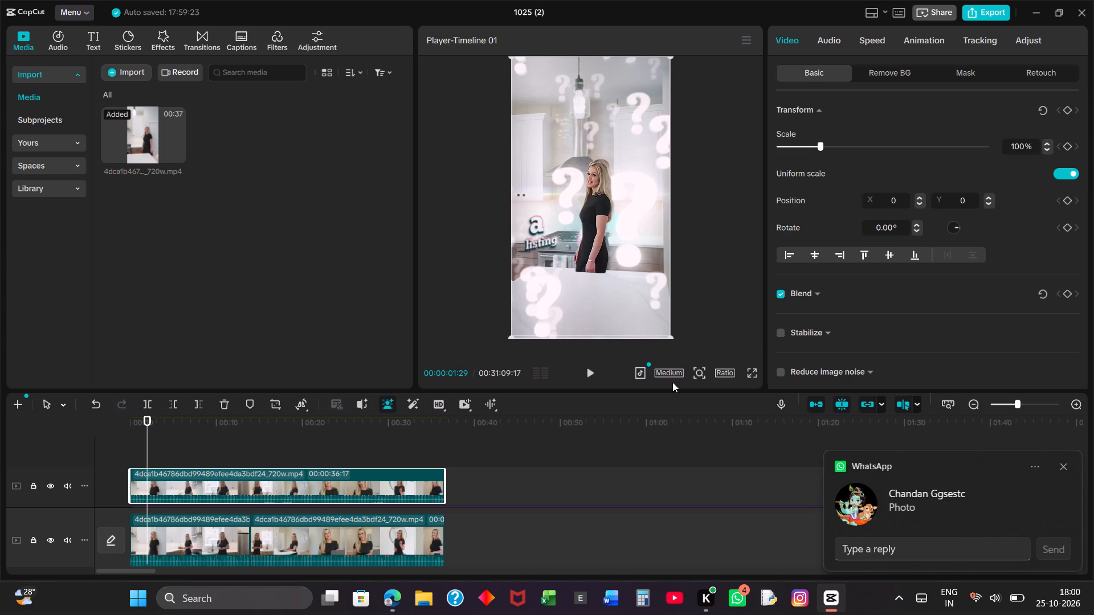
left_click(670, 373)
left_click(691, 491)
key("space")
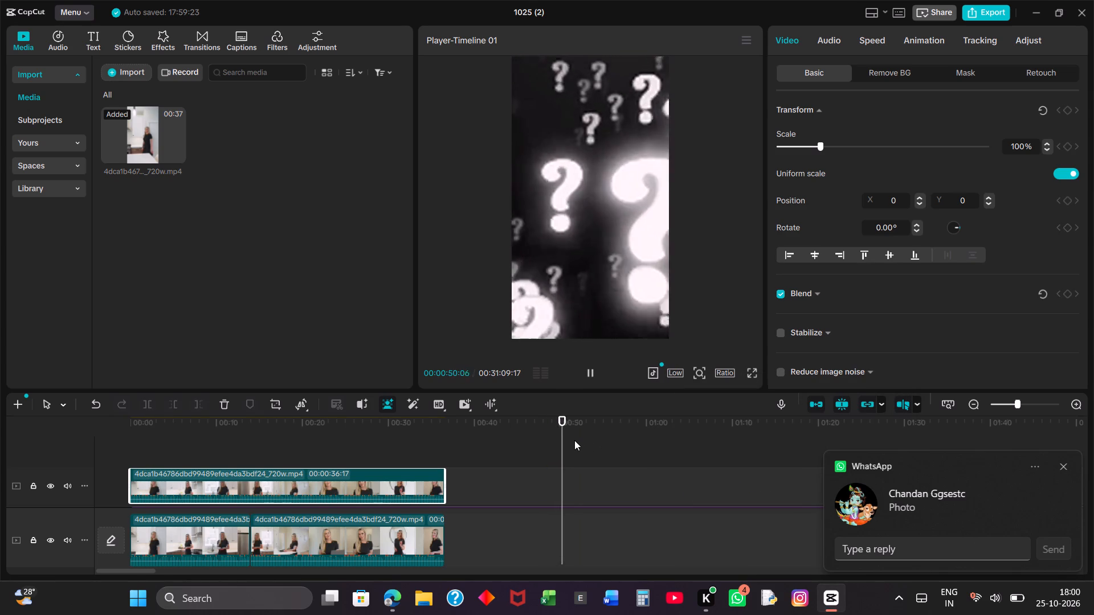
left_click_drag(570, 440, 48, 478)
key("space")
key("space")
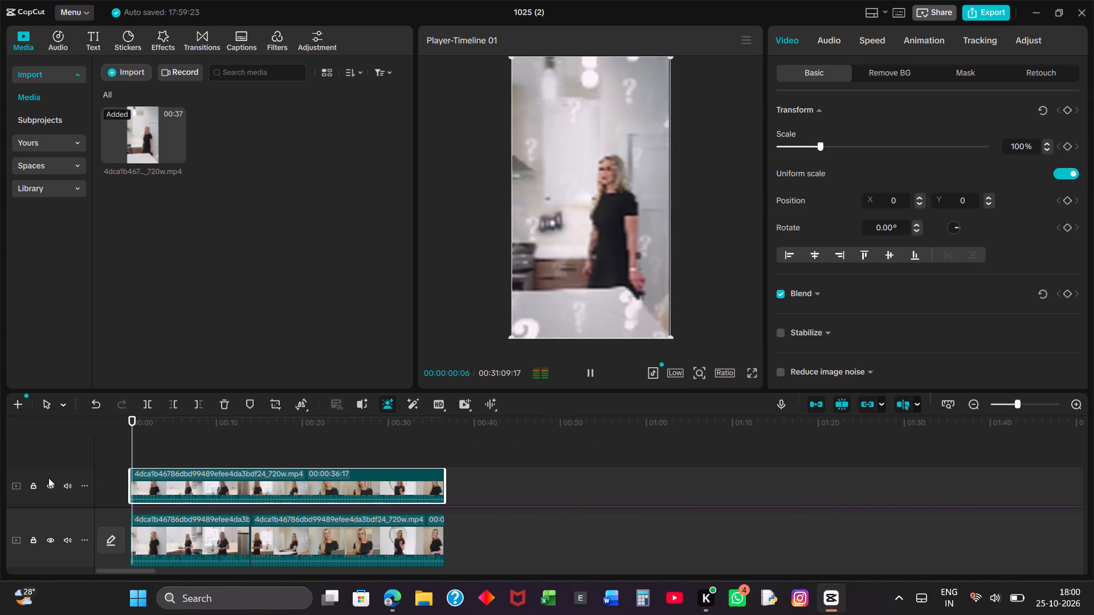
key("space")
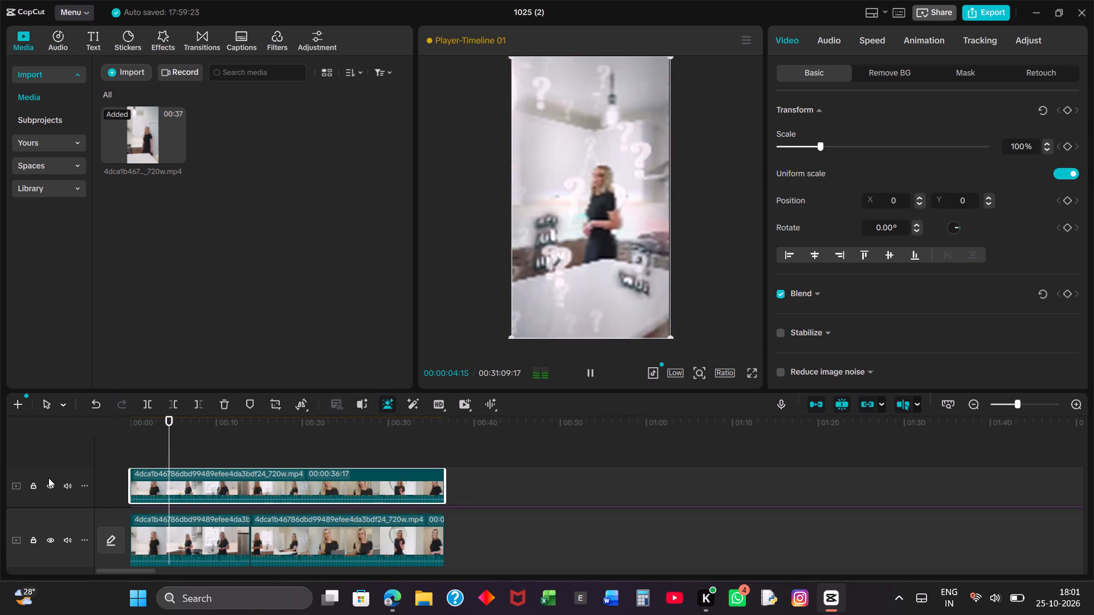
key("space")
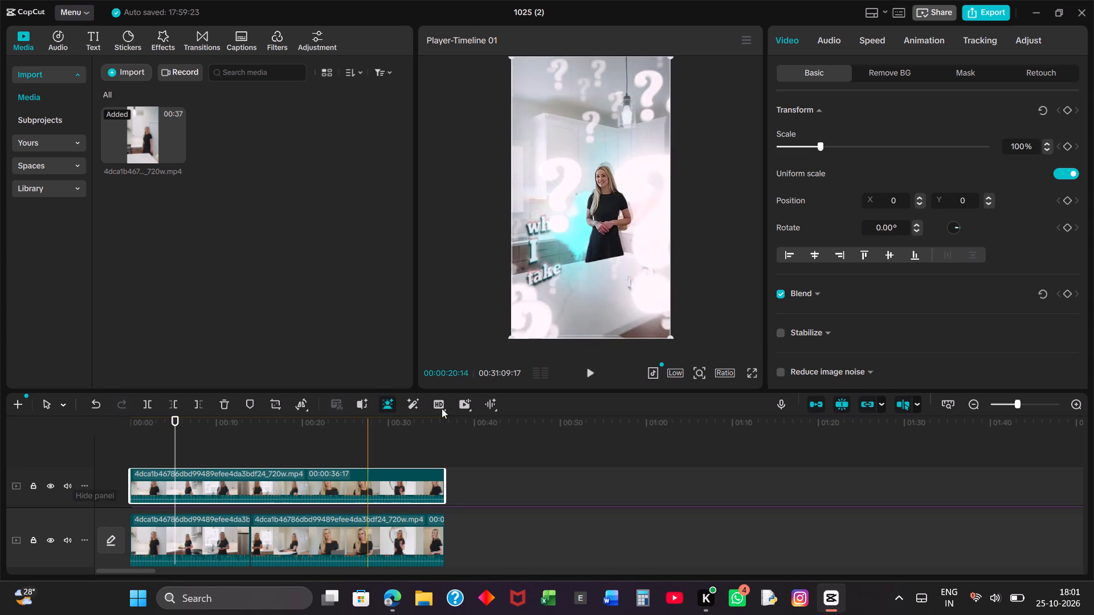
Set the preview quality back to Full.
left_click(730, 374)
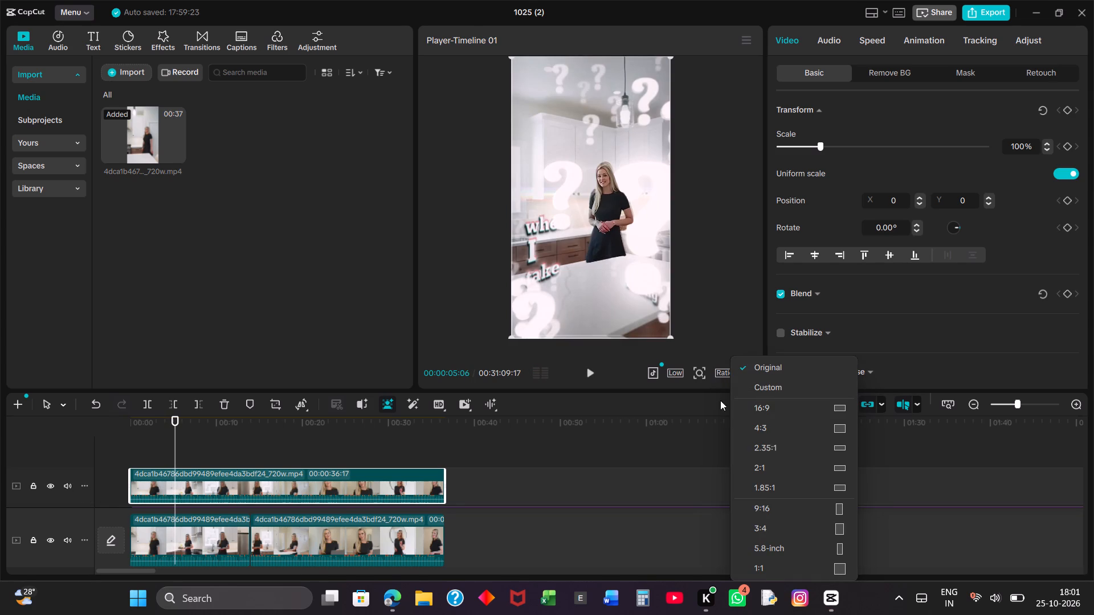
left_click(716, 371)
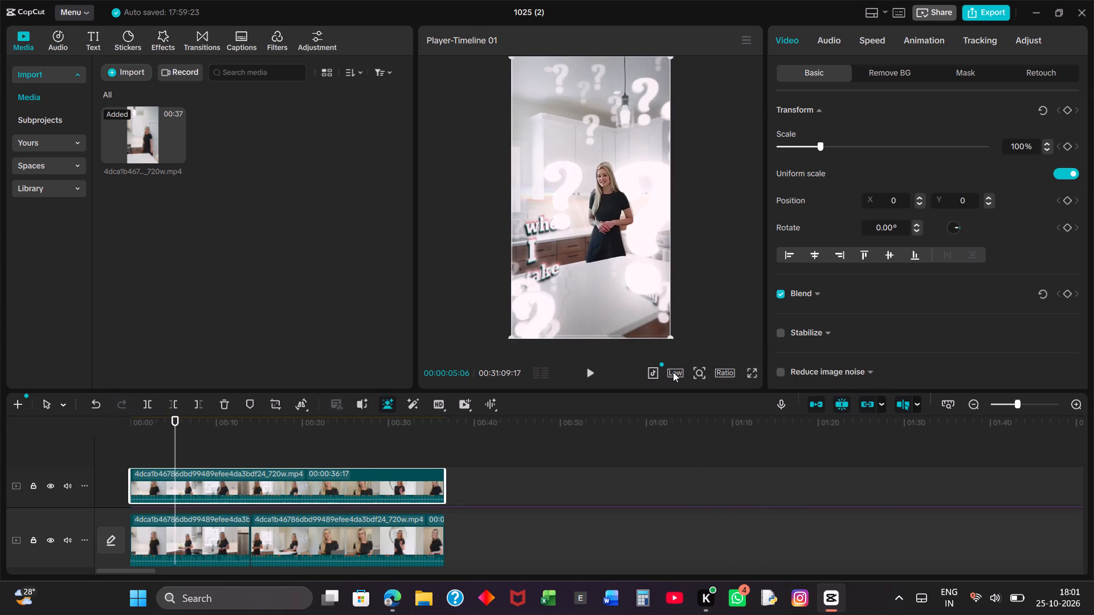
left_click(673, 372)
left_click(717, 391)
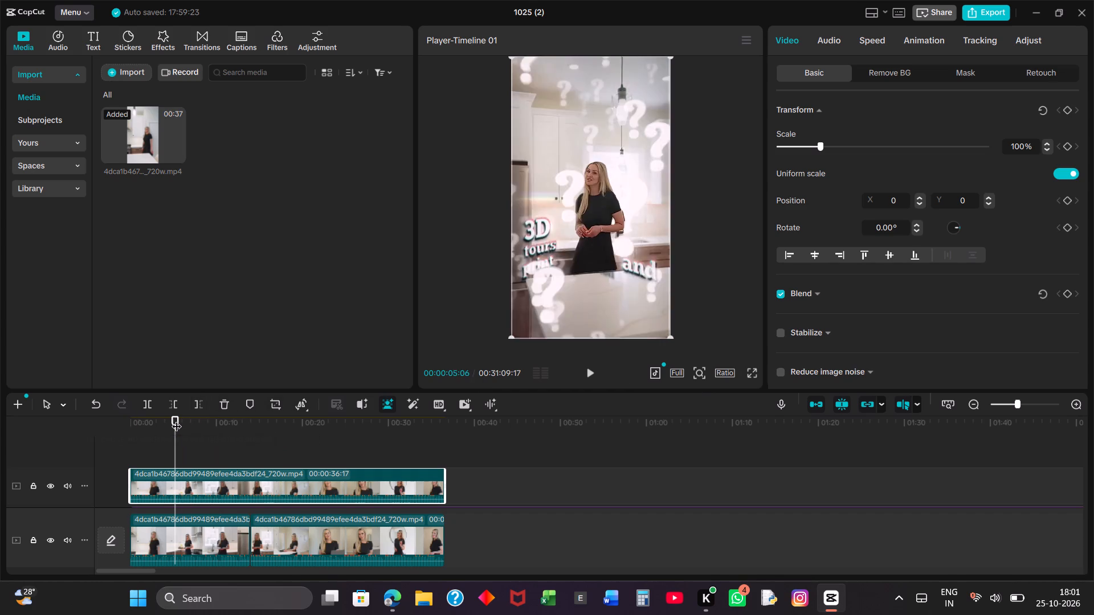
Scrub from about 00:00:02 to 00:00:16 to check how the cutout, captions and Questioning effect combine.
left_click_drag(177, 419, 149, 429)
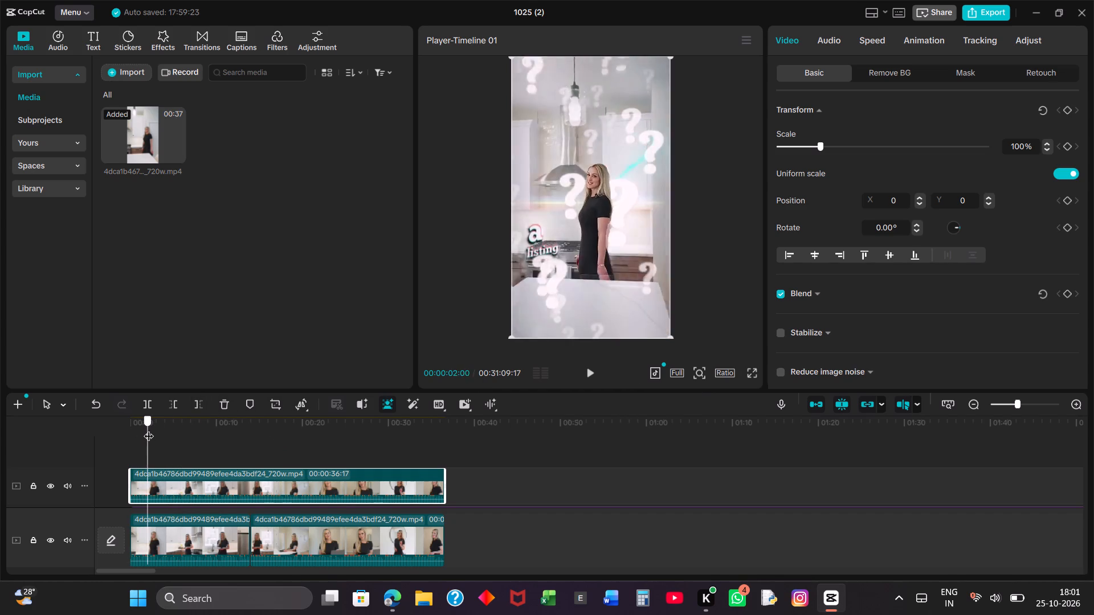
left_click_drag(149, 429, 192, 436)
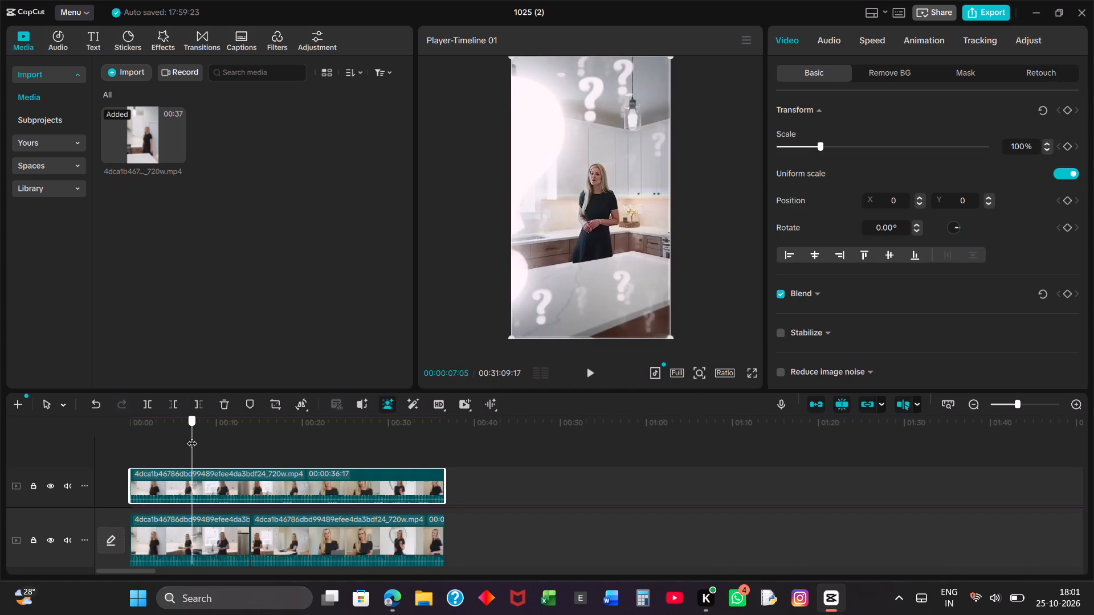
left_click_drag(192, 436, 231, 445)
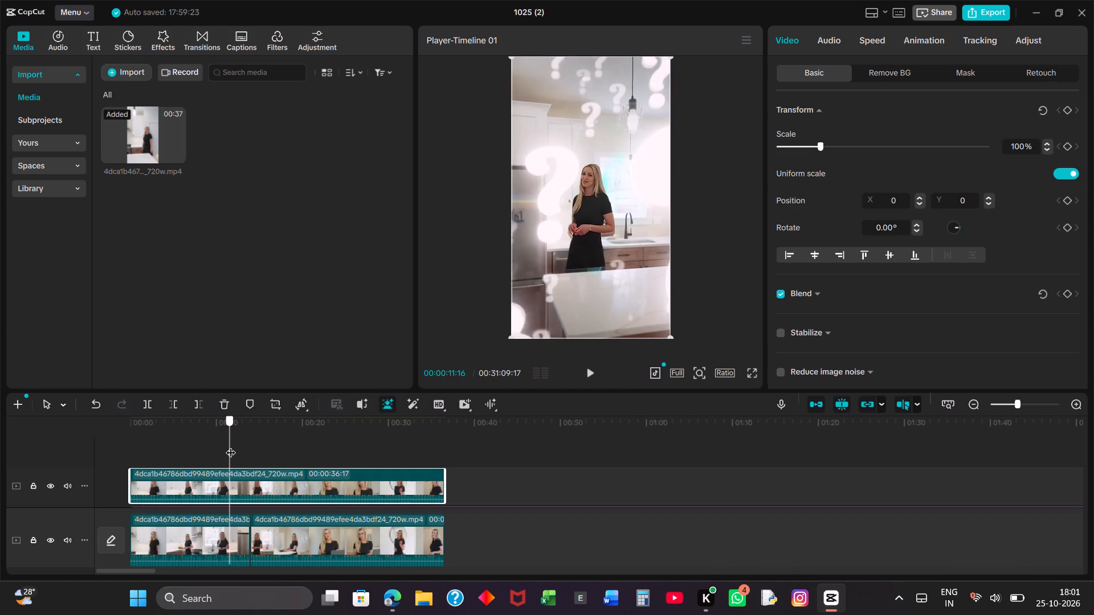
left_click_drag(231, 445, 260, 448)
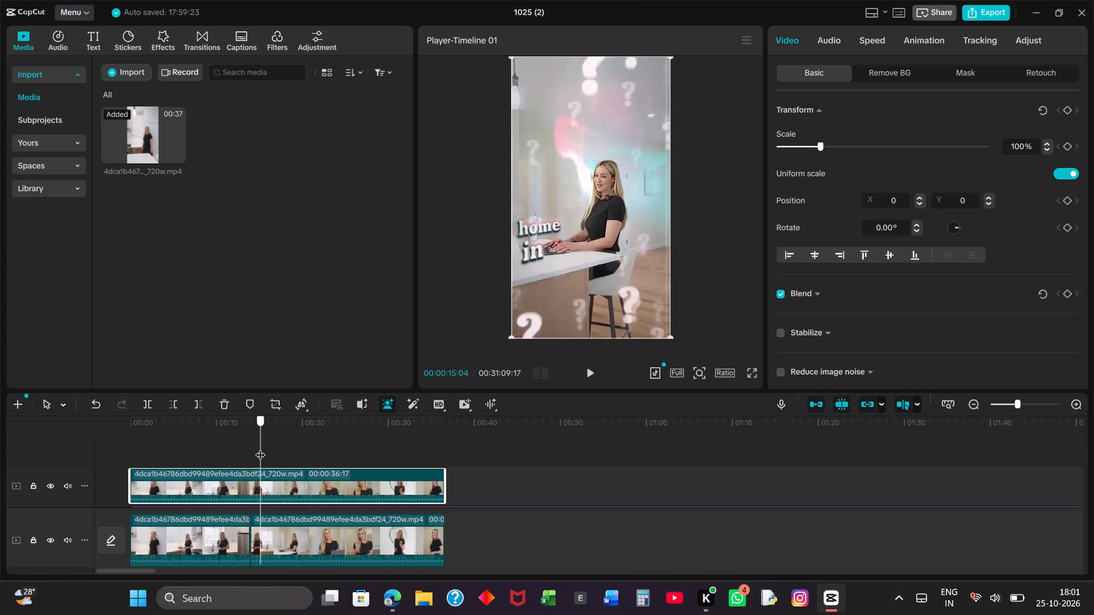
left_click_drag(260, 448, 275, 446)
Delete the Questioning effect from the timeline.
scroll(287, 495, "down", 1)
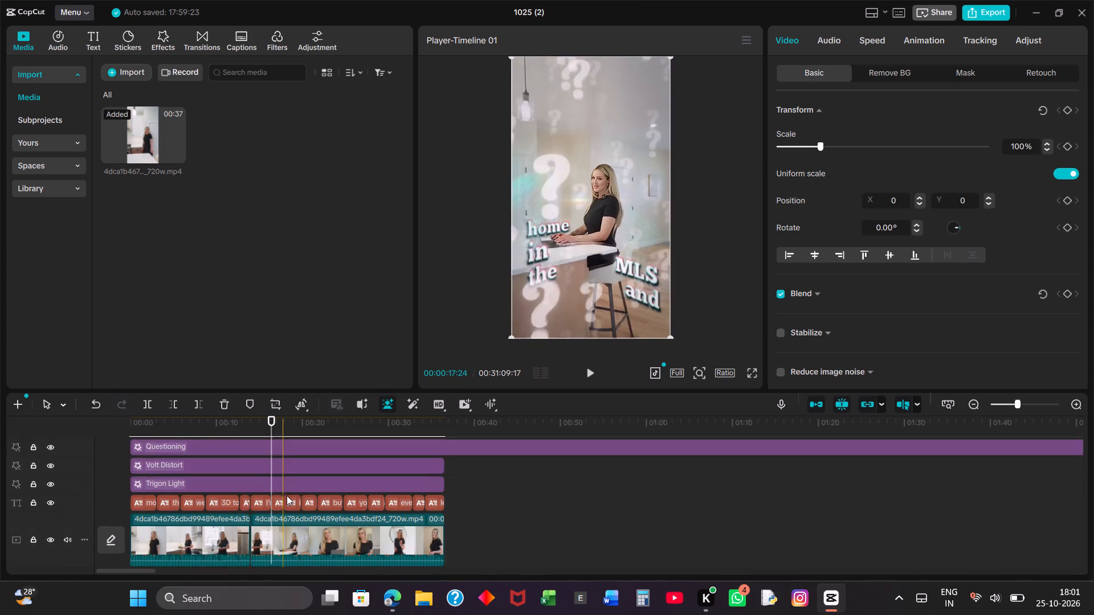
scroll(287, 495, "down", 1)
scroll(258, 498, "up", 1)
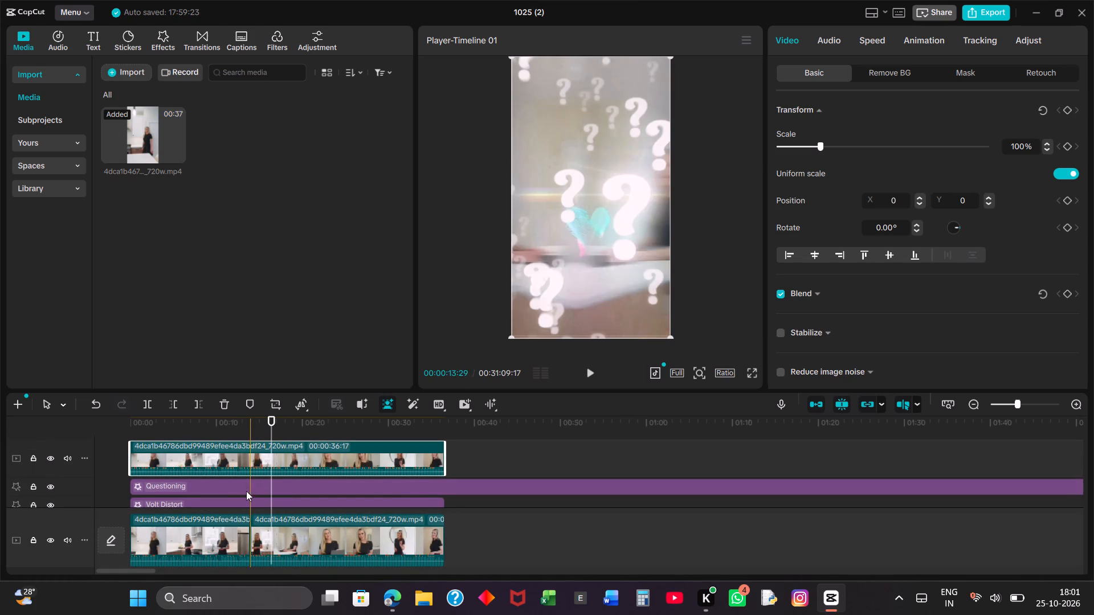
left_click(246, 481)
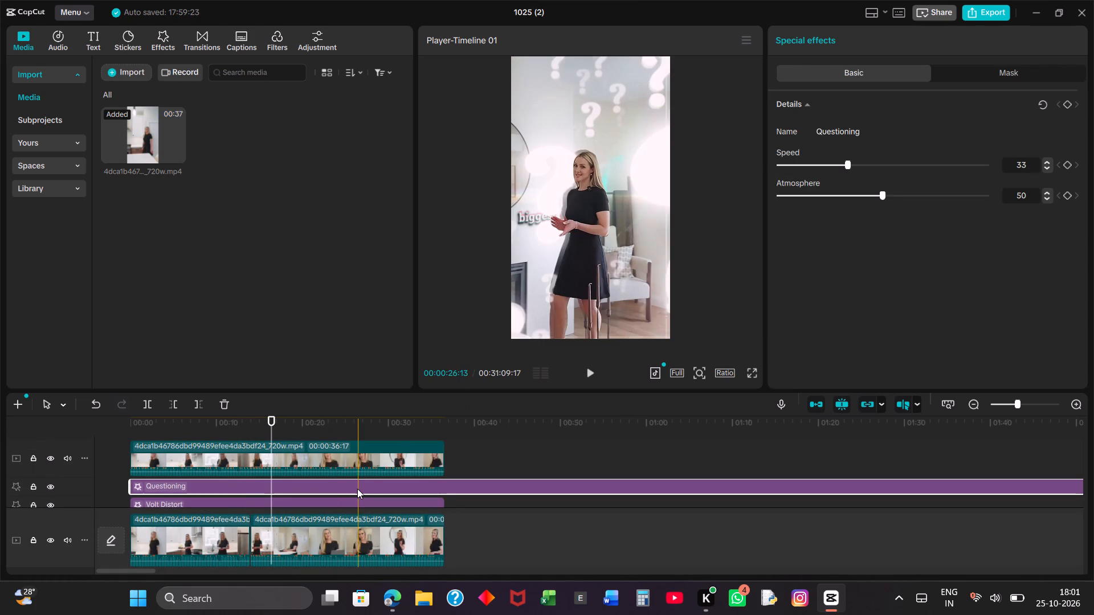
key("Delete")
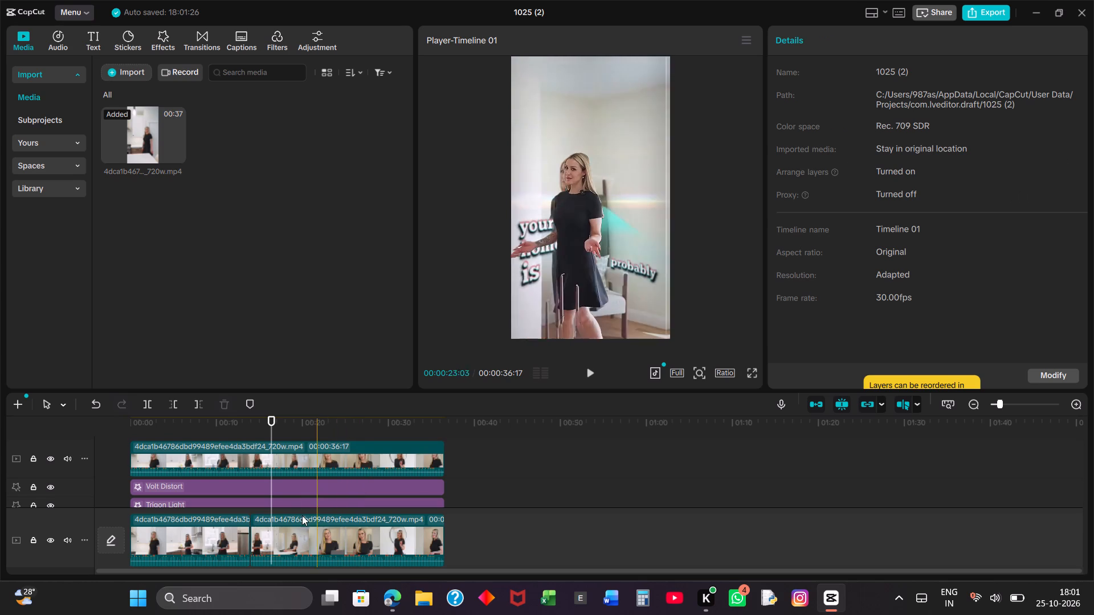
Delete the Volt Distort effect from the timeline.
left_click(293, 484)
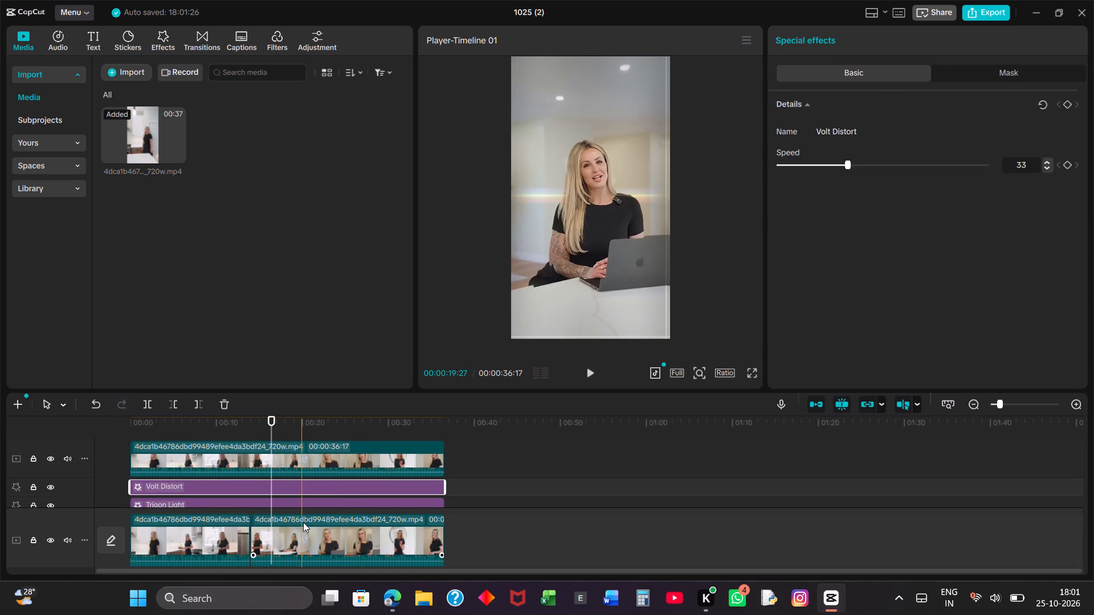
key("Delete")
Play the video from the start, switching to full screen, and check the captions, cutout and Trigon Light effect up to about 00:00:13.
left_click_drag(273, 420, 208, 436)
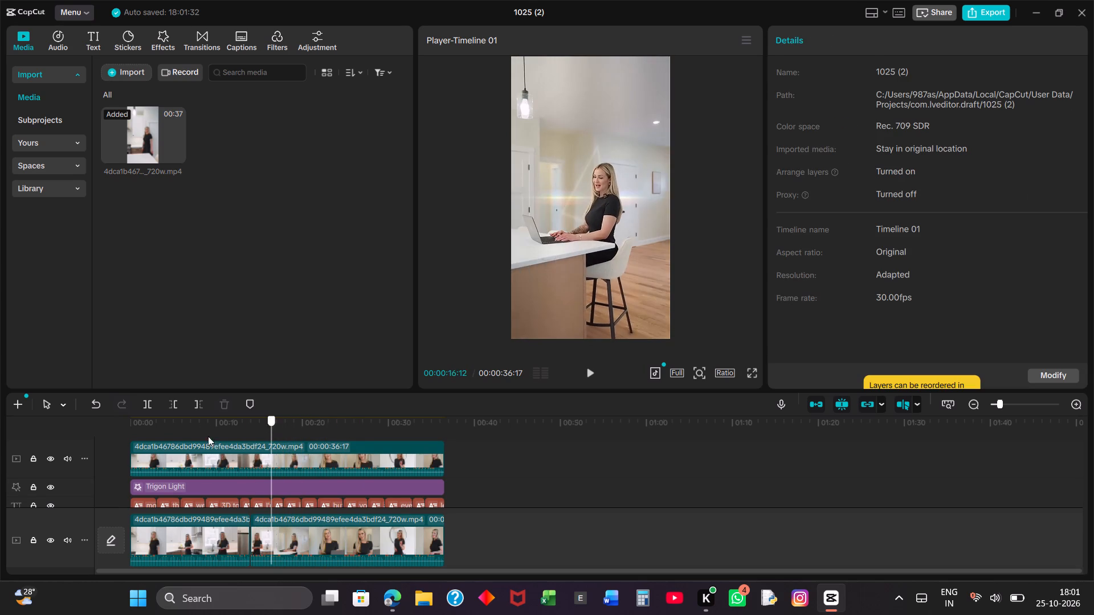
left_click_drag(208, 436, 0, 408)
key("space")
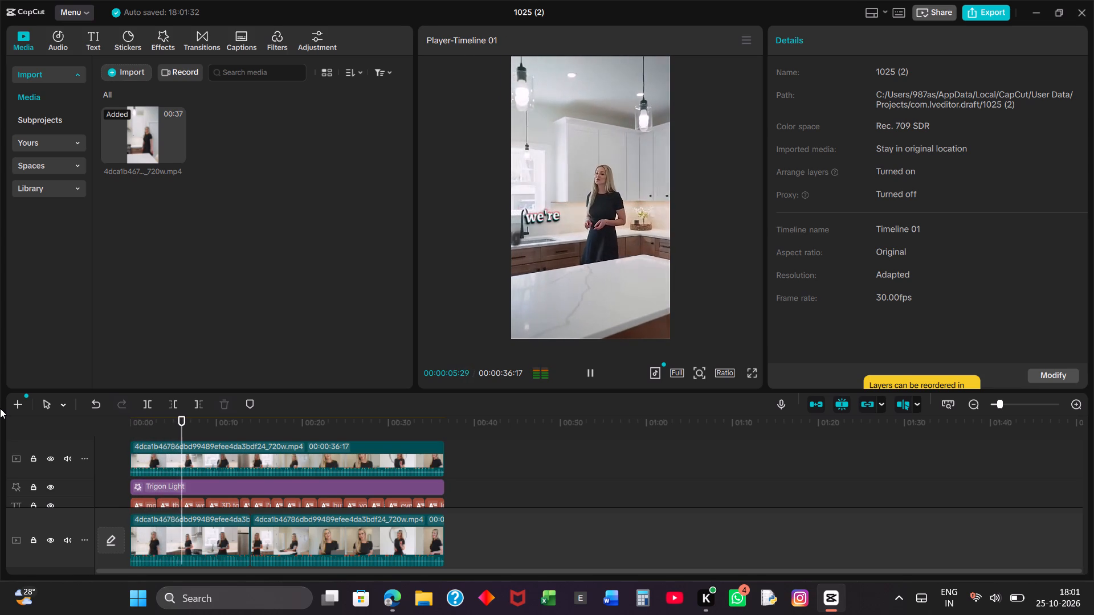
left_click(753, 379)
left_click(748, 373)
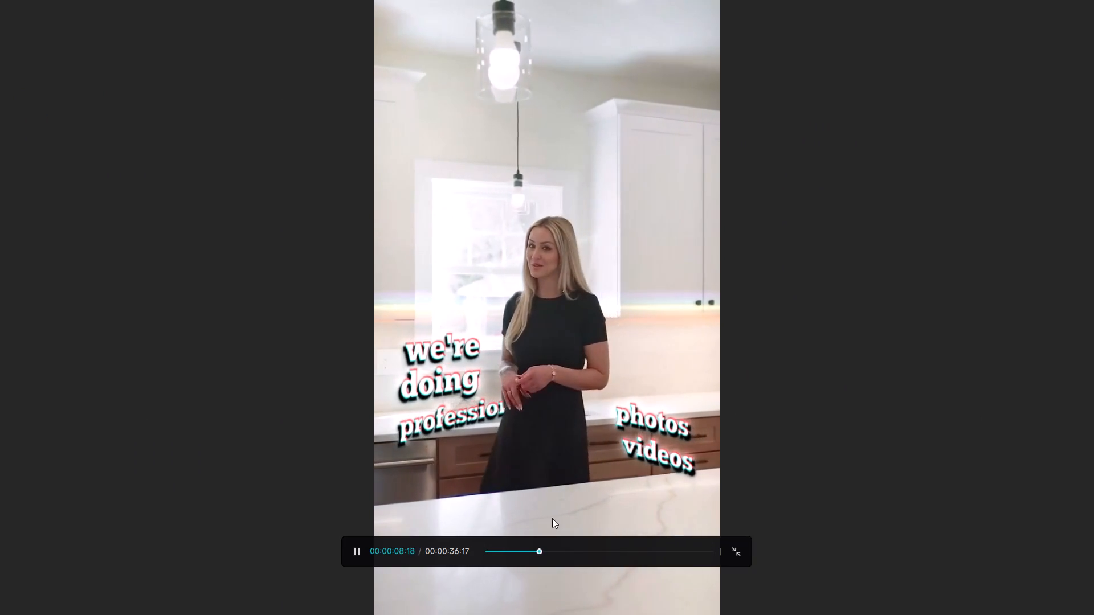
left_click_drag(545, 552, 409, 579)
key("space")
key("space")
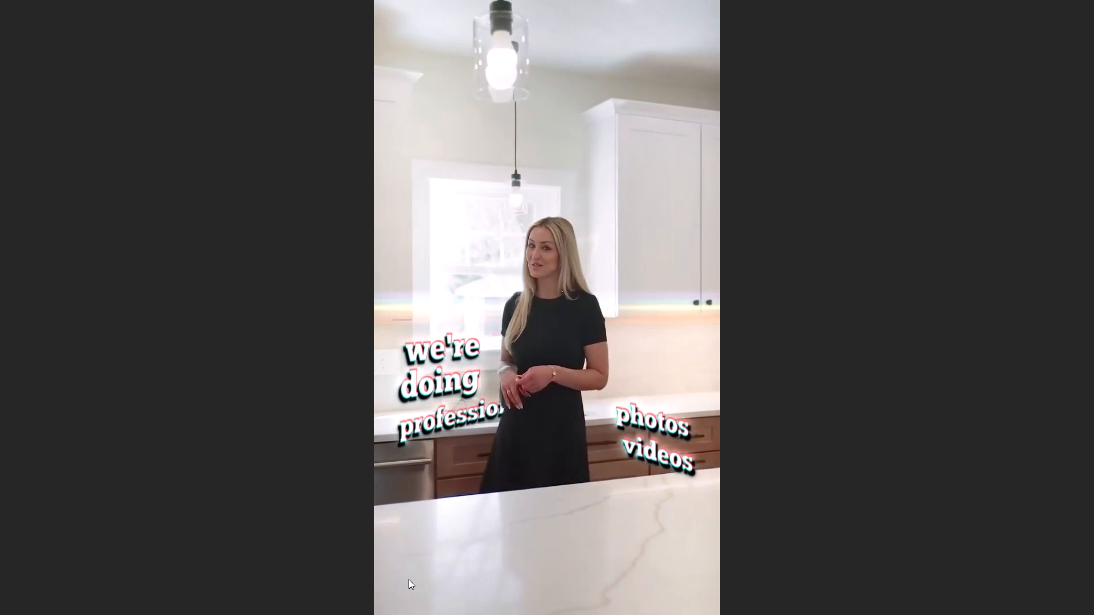
key("space")
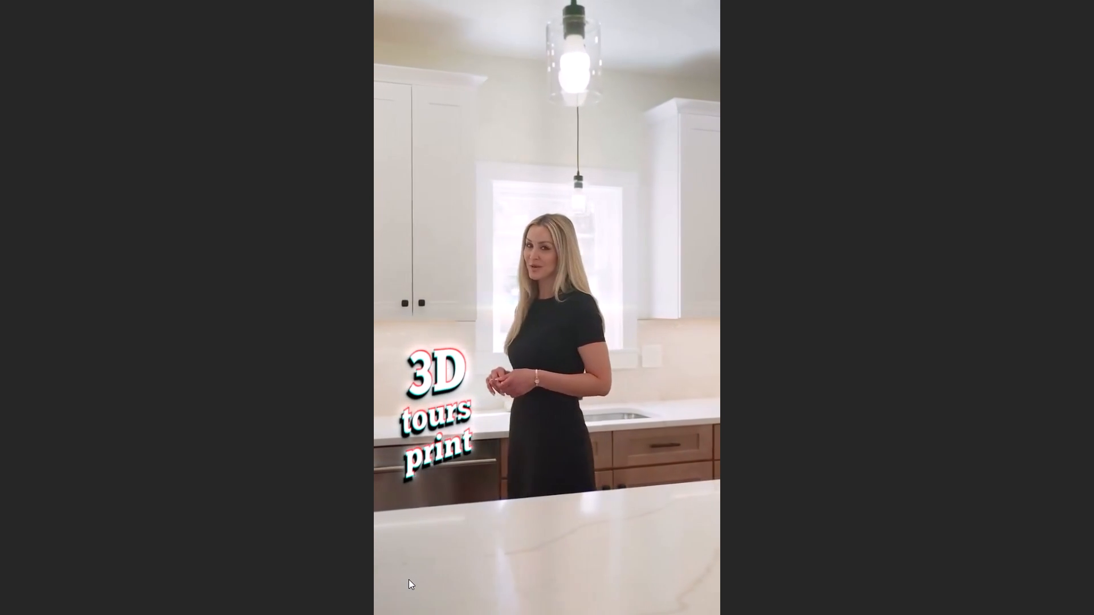
key("space")
key("Escape")
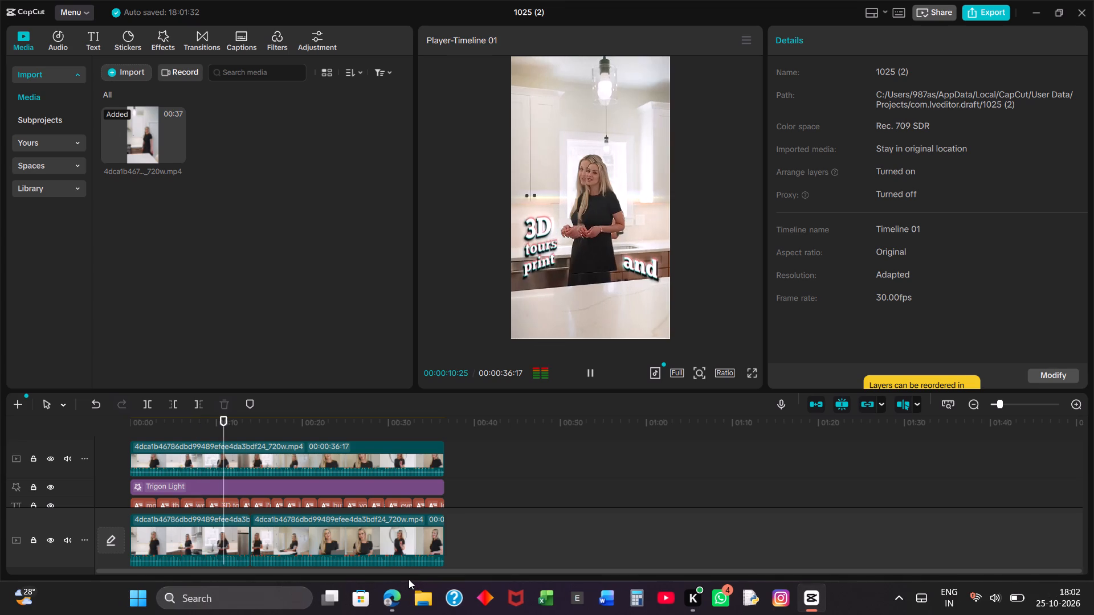
left_click(596, 374)
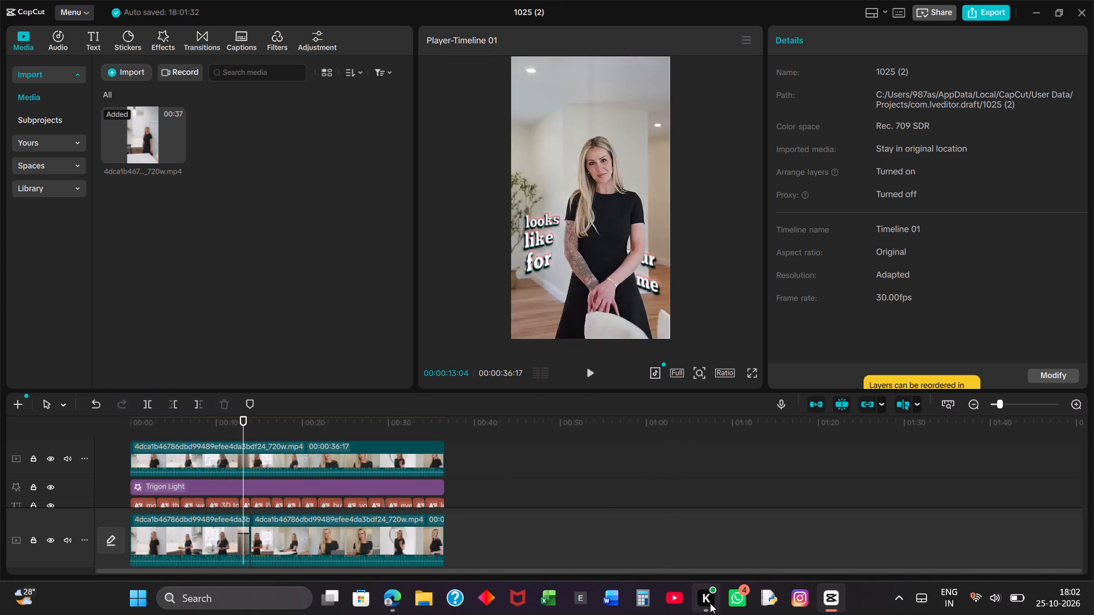